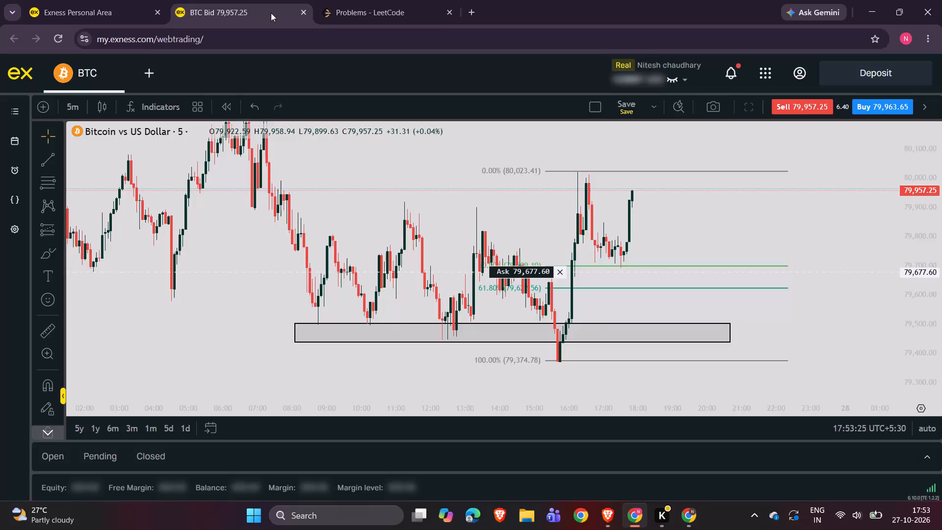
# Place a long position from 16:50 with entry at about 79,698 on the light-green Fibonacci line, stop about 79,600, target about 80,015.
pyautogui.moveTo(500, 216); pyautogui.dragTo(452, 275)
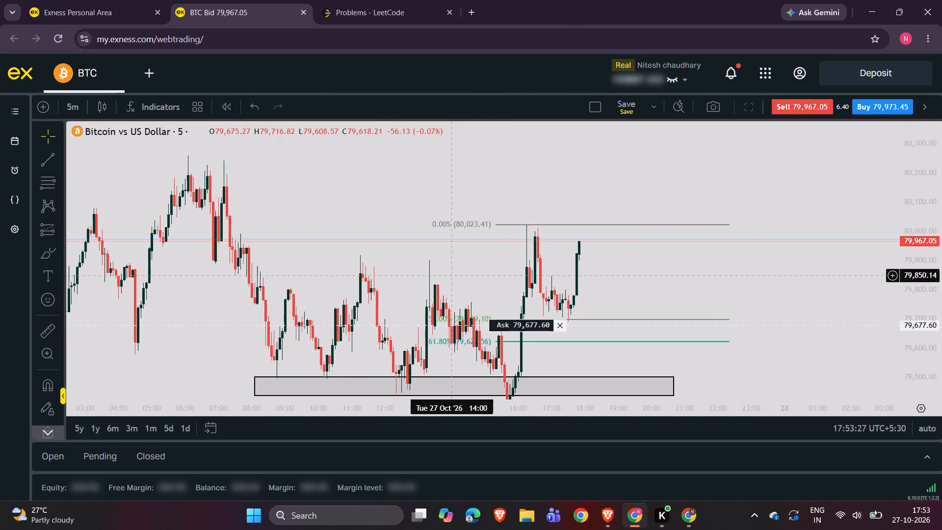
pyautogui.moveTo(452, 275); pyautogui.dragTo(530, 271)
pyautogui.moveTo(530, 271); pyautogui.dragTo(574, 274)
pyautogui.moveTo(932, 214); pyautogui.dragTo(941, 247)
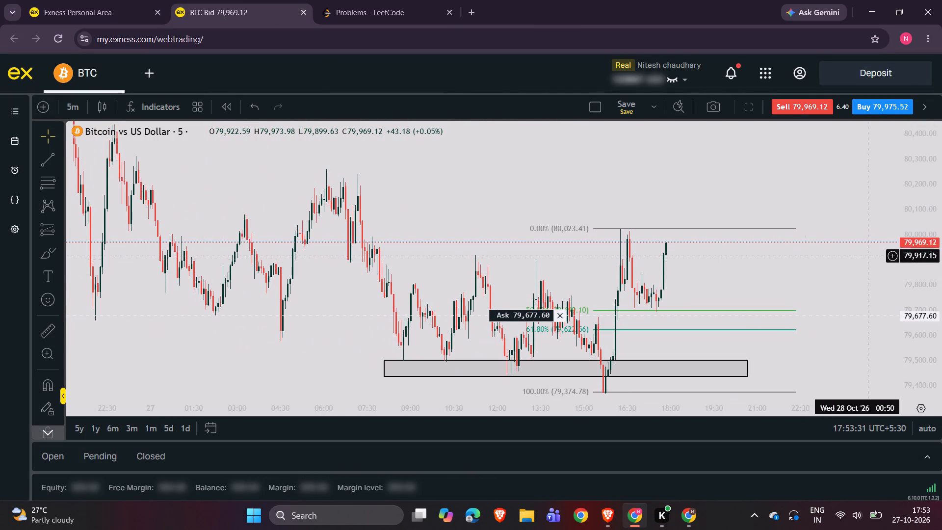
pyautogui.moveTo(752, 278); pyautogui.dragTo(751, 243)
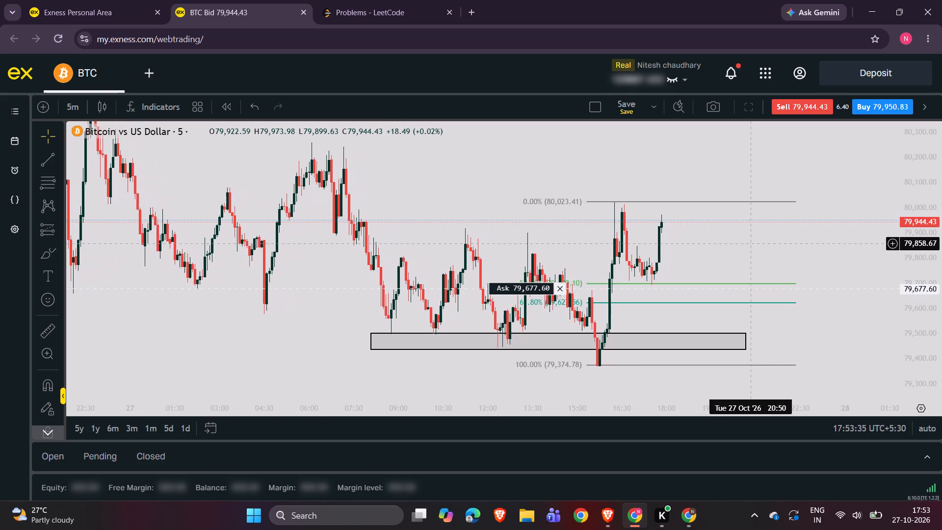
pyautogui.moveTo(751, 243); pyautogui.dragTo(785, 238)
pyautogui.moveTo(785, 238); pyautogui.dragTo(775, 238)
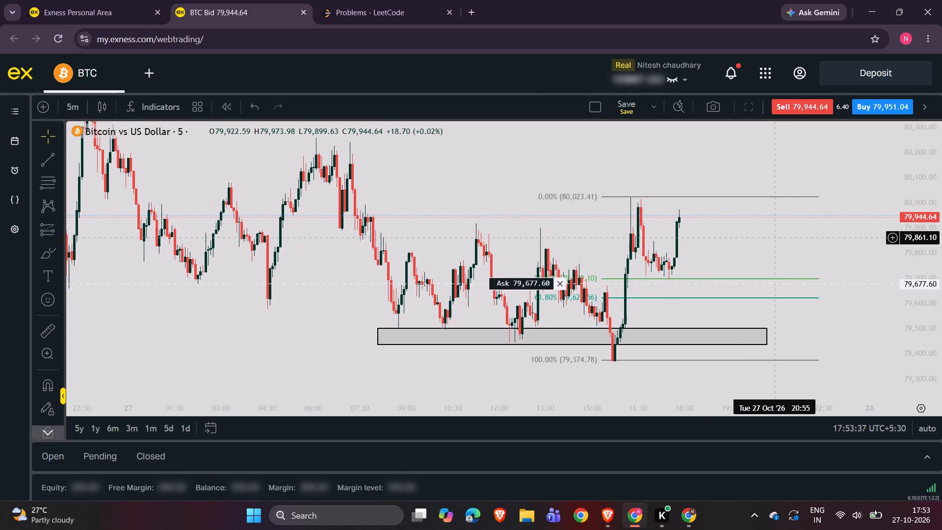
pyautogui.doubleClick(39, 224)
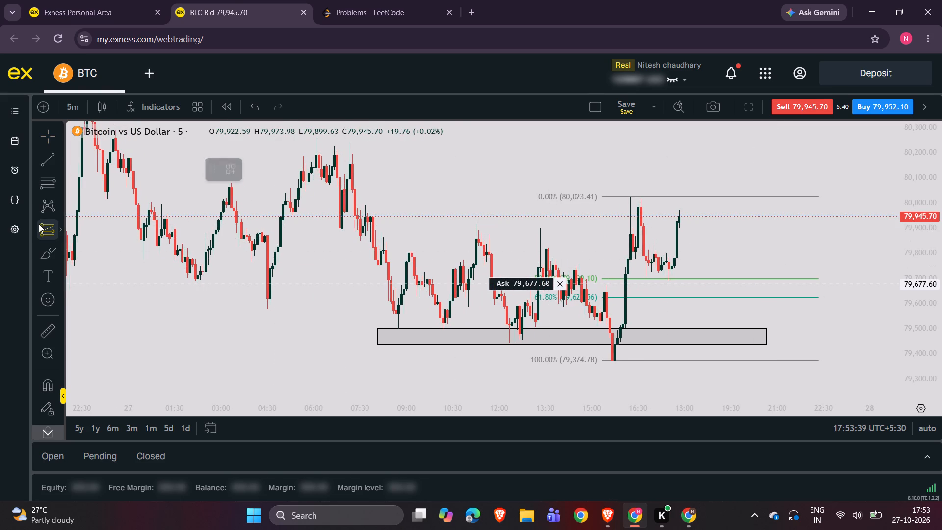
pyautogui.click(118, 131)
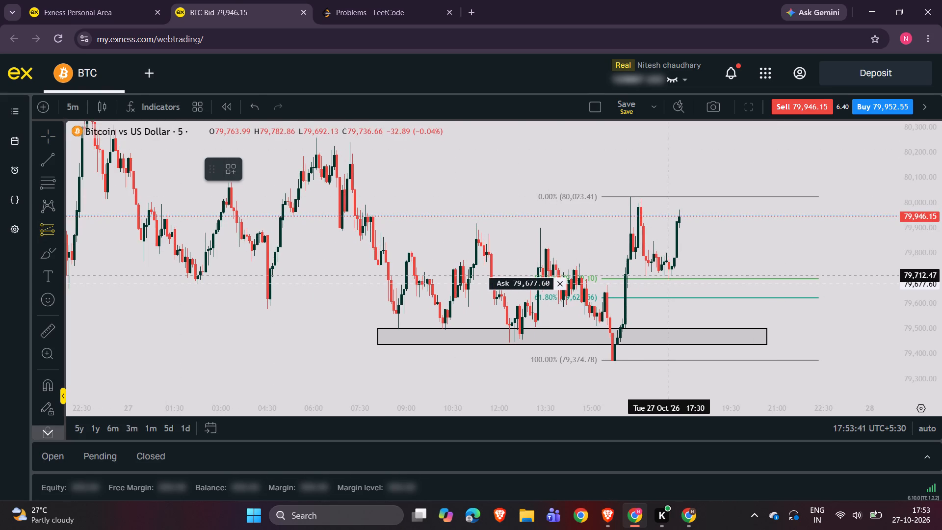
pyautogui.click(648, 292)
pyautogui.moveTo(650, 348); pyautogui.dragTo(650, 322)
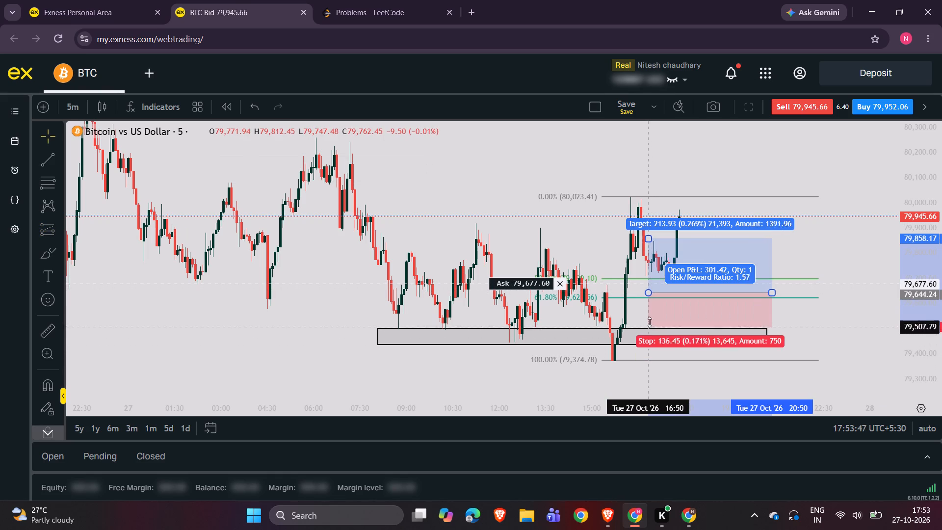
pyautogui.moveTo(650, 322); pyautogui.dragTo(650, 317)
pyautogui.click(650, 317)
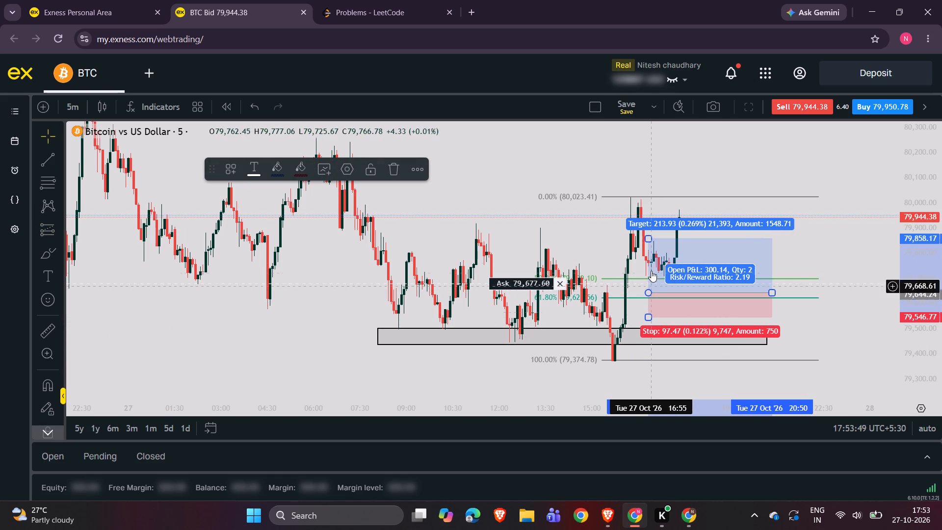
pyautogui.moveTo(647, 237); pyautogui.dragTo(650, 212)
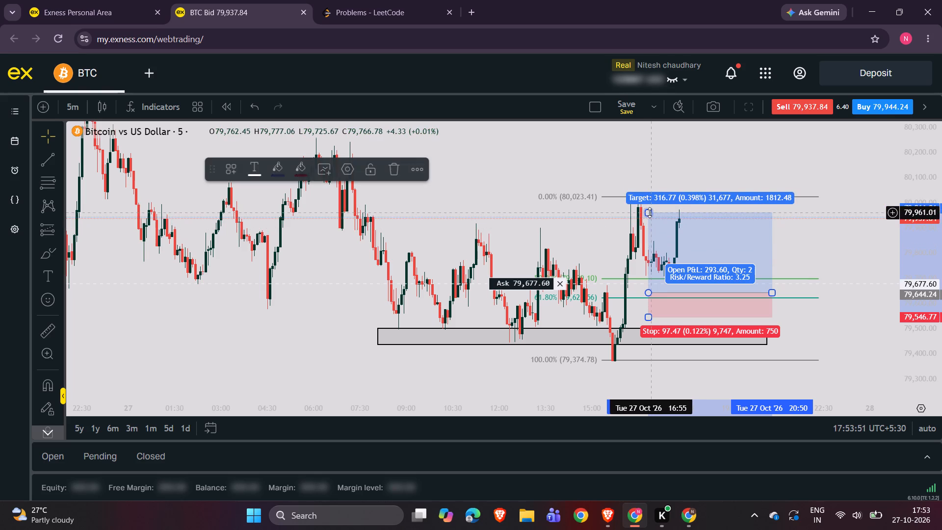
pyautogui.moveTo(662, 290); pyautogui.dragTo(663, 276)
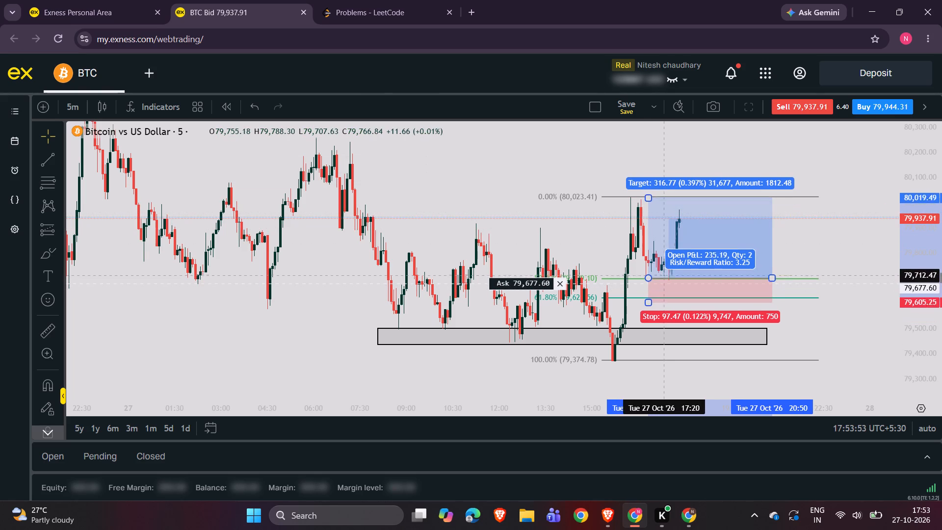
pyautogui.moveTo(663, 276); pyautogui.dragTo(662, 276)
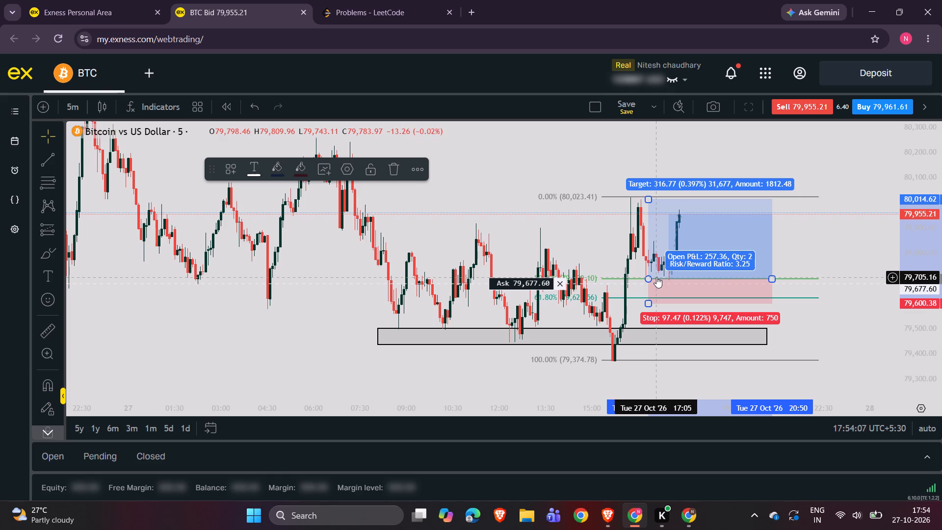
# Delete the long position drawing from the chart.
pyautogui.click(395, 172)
# Delete the Fibonacci retracement drawing from the chart.
pyautogui.moveTo(559, 205); pyautogui.dragTo(643, 197)
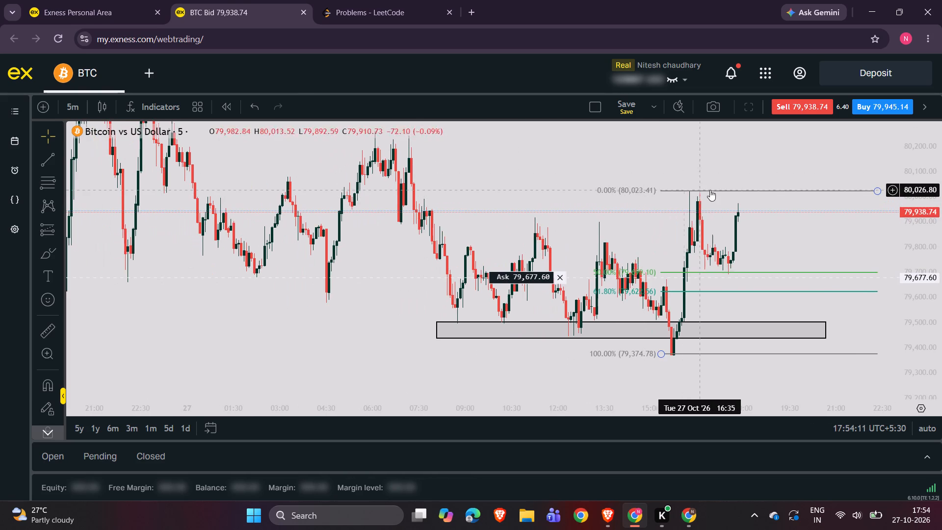
pyautogui.click(713, 190)
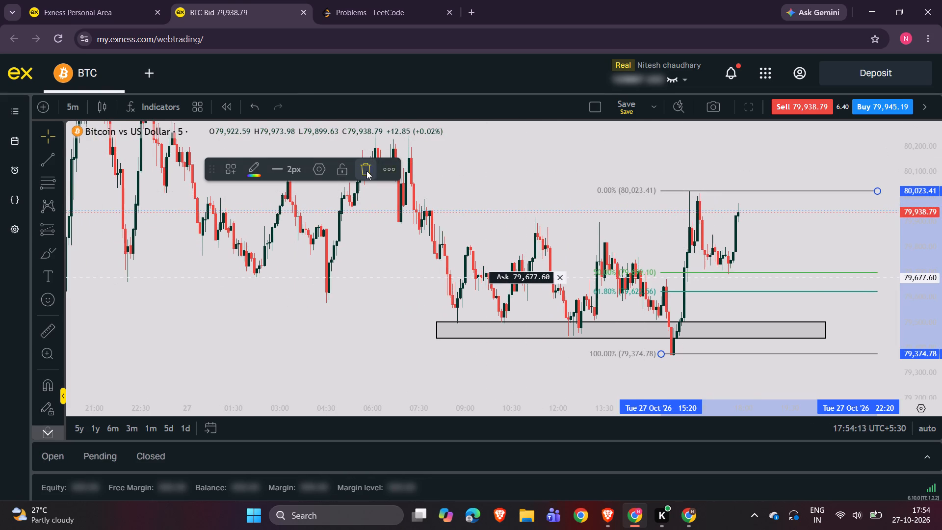
pyautogui.click(366, 170)
# Delete the Ask price alert at 79,677.60.
pyautogui.click(560, 282)
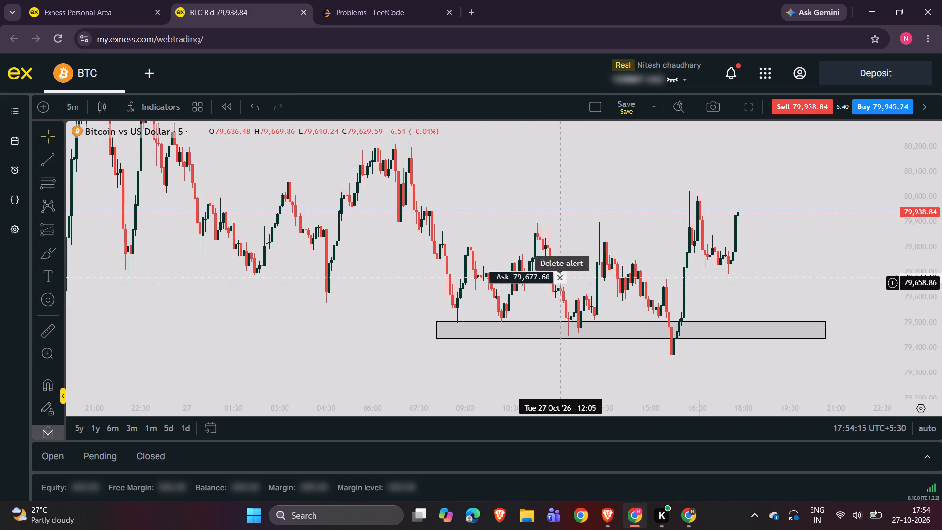
# Examine the earlier BTC price swings on a compressed price scale, from 26 October through the latest rise.
pyautogui.moveTo(666, 210); pyautogui.dragTo(552, 234)
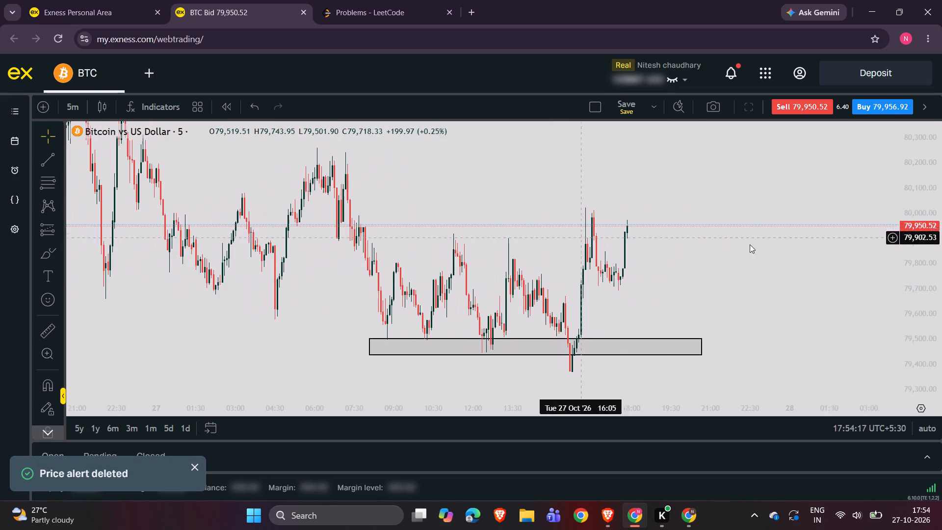
pyautogui.moveTo(941, 206); pyautogui.dragTo(941, 230)
pyautogui.moveTo(719, 278); pyautogui.dragTo(827, 310)
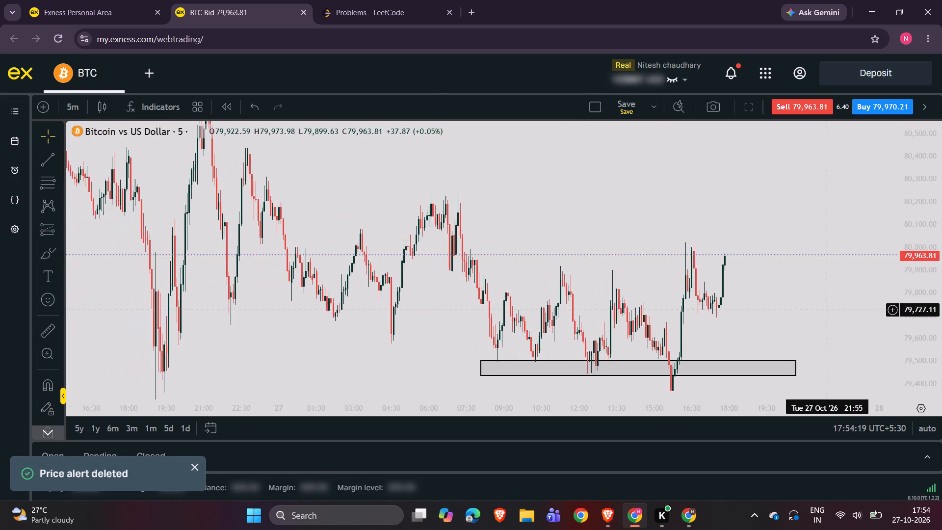
pyautogui.moveTo(941, 219); pyautogui.dragTo(941, 234)
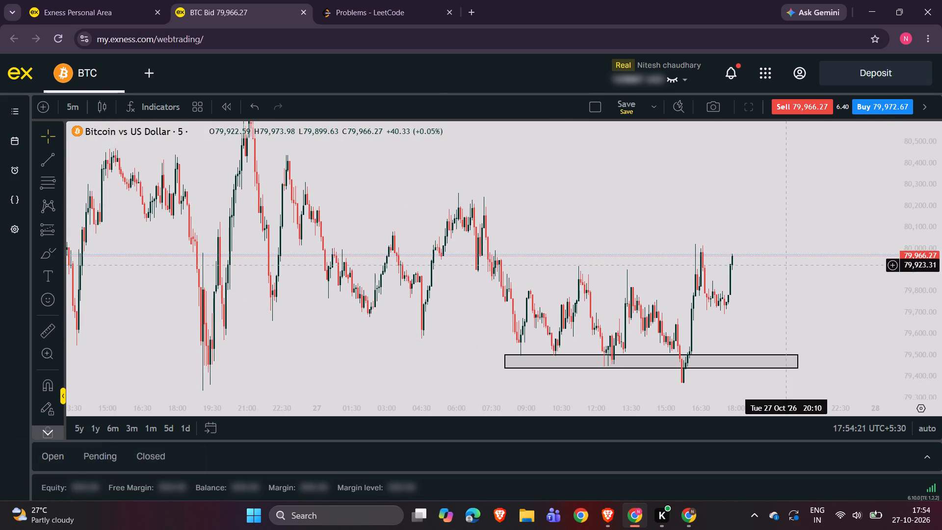
pyautogui.moveTo(786, 265); pyautogui.dragTo(722, 245)
pyautogui.click(722, 245)
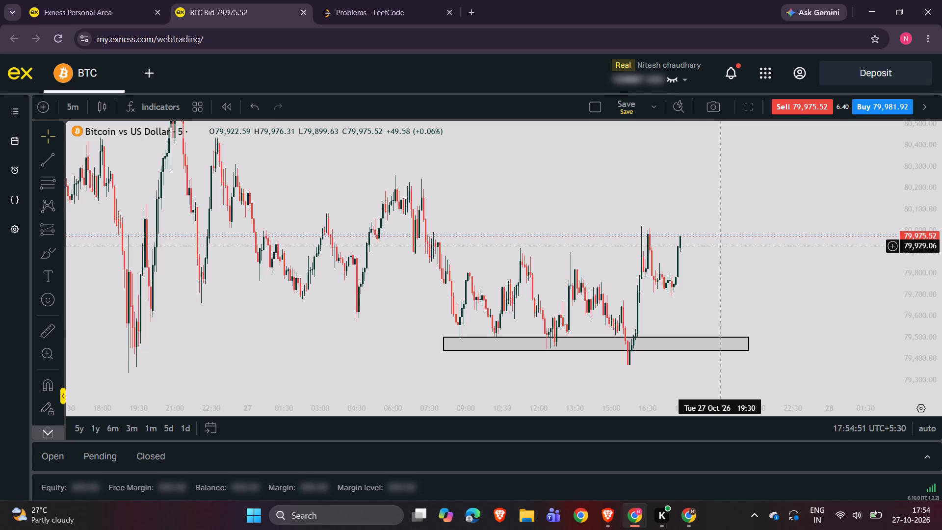
pyautogui.moveTo(720, 245); pyautogui.dragTo(808, 283)
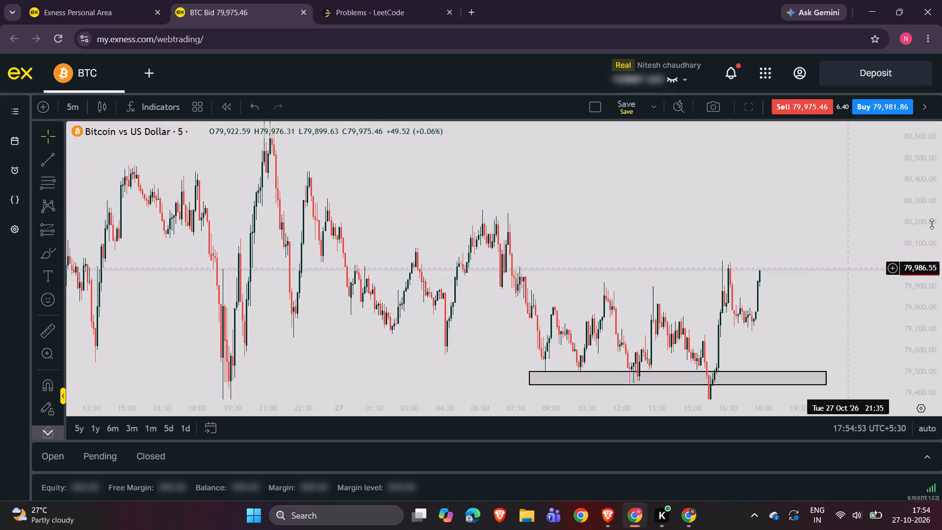
pyautogui.moveTo(932, 224); pyautogui.dragTo(941, 241)
pyautogui.moveTo(759, 260); pyautogui.dragTo(768, 296)
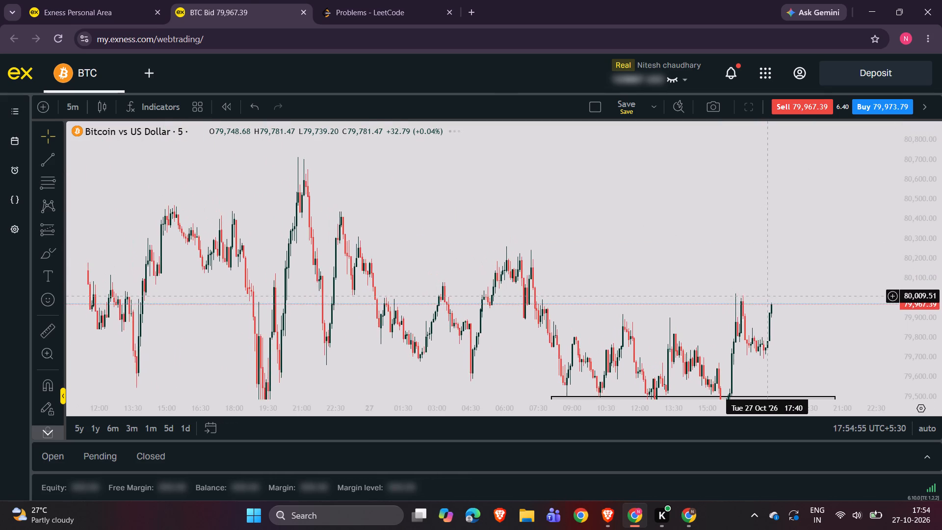
pyautogui.click(722, 280)
pyautogui.moveTo(722, 280); pyautogui.dragTo(774, 264)
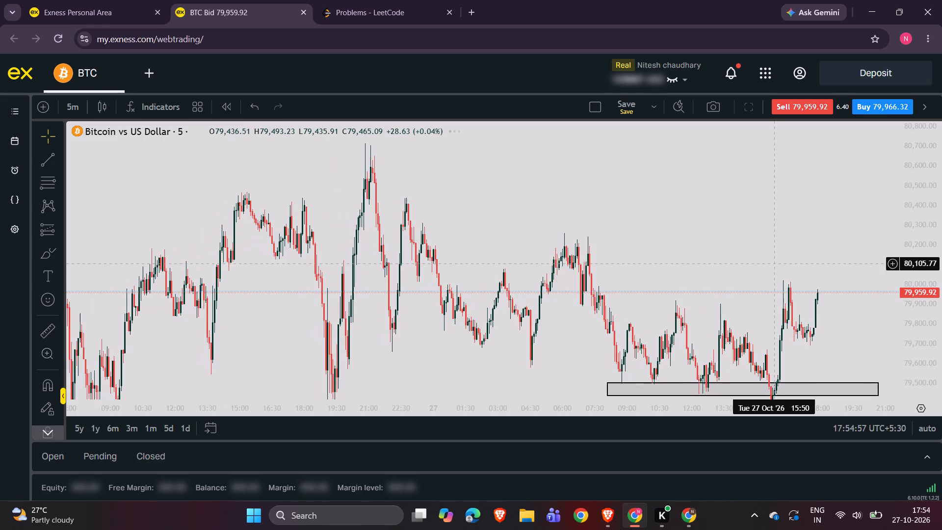
pyautogui.moveTo(774, 264); pyautogui.dragTo(691, 262)
# Draw a horizontal ray at about 80,261 along the early-morning swing high of 27 October, starting near 05:00.
pyautogui.doubleClick(50, 159)
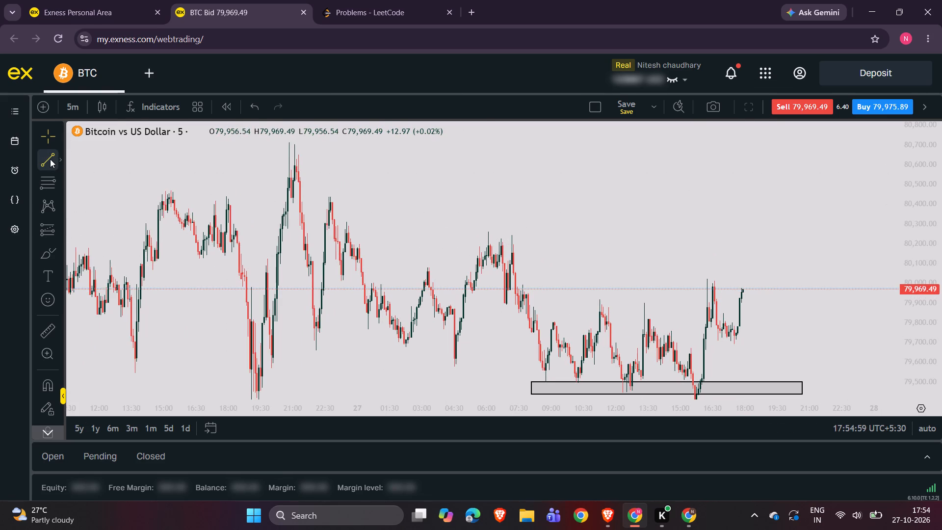
pyautogui.click(98, 274)
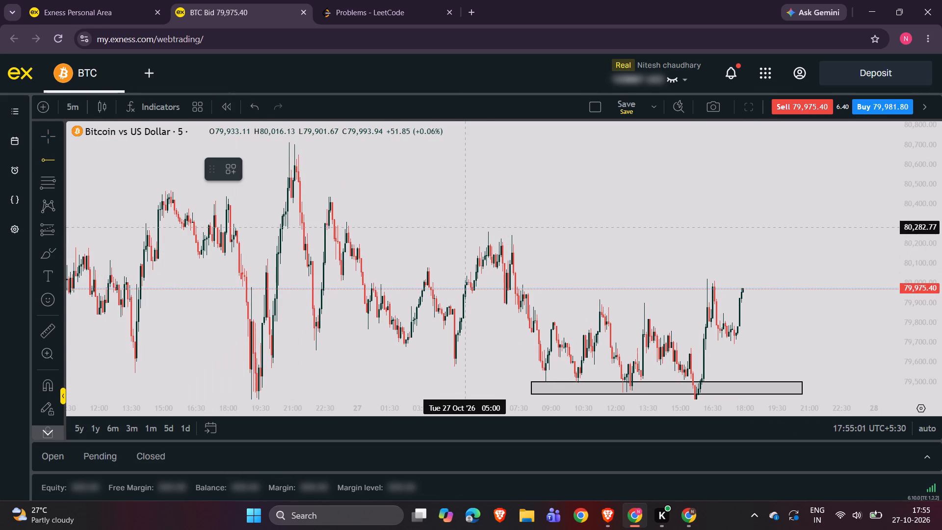
pyautogui.click(466, 232)
# Examine the 26 and 27 October price history in relation to the horizontal ray and the grey rectangle zone.
pyautogui.moveTo(521, 205); pyautogui.dragTo(615, 197)
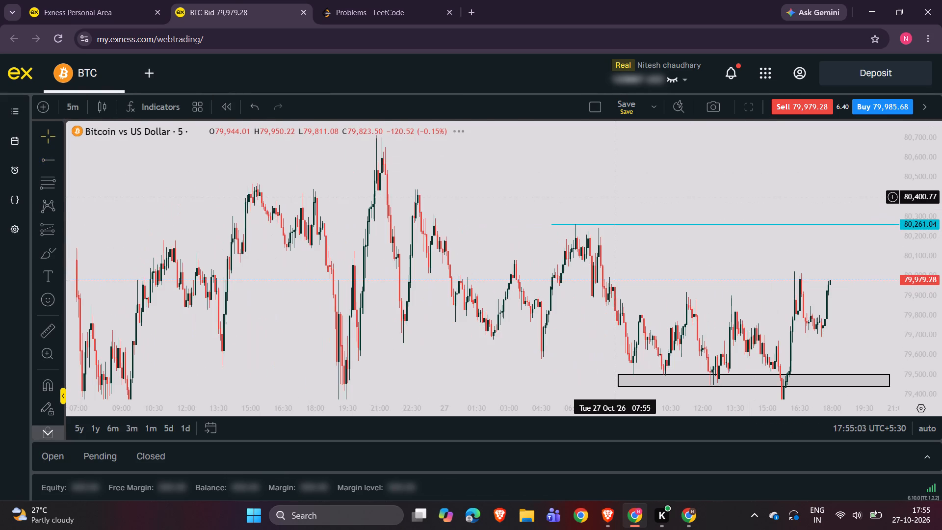
pyautogui.moveTo(615, 197); pyautogui.dragTo(525, 259)
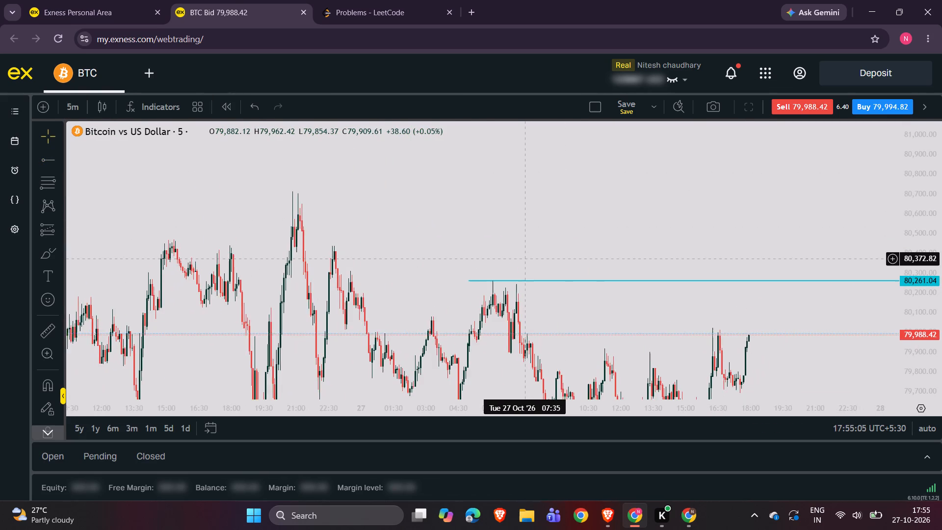
pyautogui.moveTo(525, 259); pyautogui.dragTo(541, 251)
pyautogui.moveTo(541, 251); pyautogui.dragTo(526, 248)
pyautogui.moveTo(526, 248); pyautogui.dragTo(504, 235)
pyautogui.moveTo(504, 235); pyautogui.dragTo(505, 188)
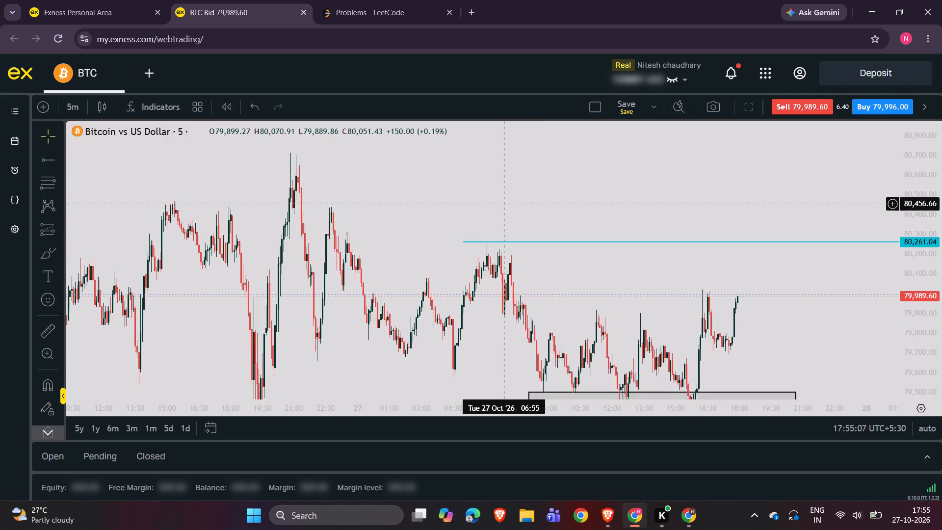
pyautogui.moveTo(505, 188); pyautogui.dragTo(502, 173)
pyautogui.moveTo(780, 317); pyautogui.dragTo(771, 238)
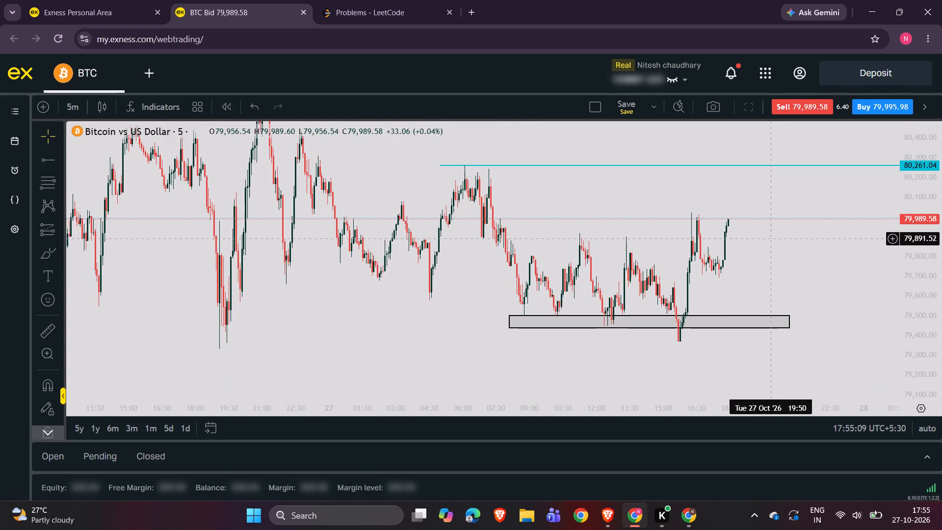
pyautogui.moveTo(512, 284); pyautogui.dragTo(649, 274)
pyautogui.moveTo(396, 332); pyautogui.dragTo(758, 318)
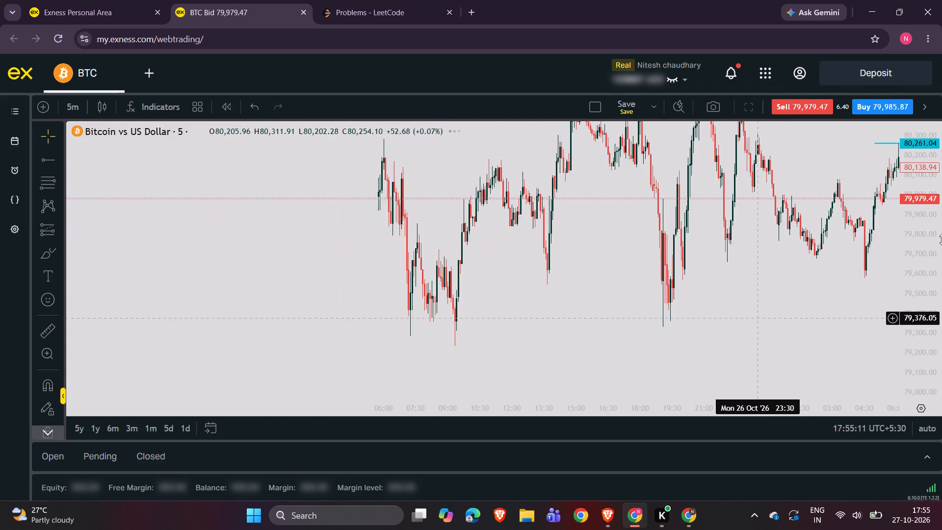
pyautogui.moveTo(941, 239); pyautogui.dragTo(941, 266)
pyautogui.moveTo(801, 305); pyautogui.dragTo(657, 322)
pyautogui.moveTo(657, 322); pyautogui.dragTo(551, 337)
pyautogui.moveTo(551, 337); pyautogui.dragTo(546, 337)
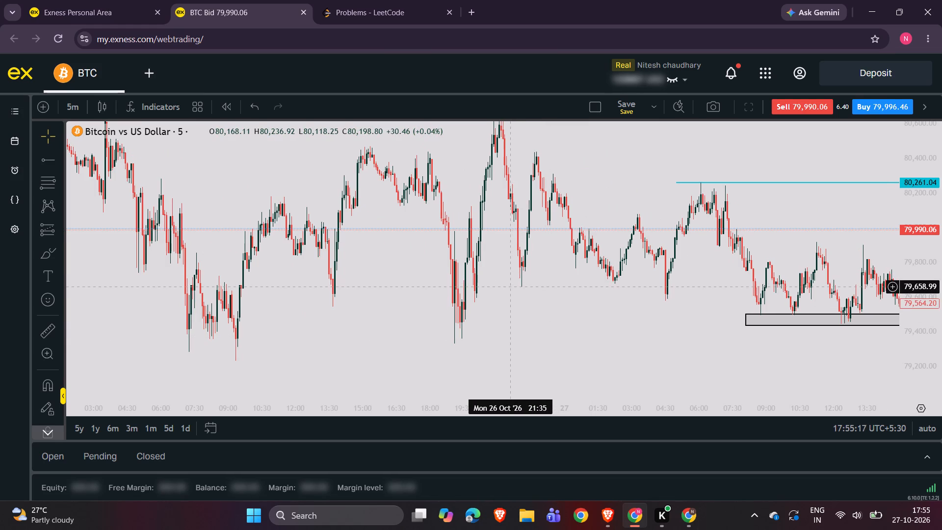
pyautogui.moveTo(655, 300); pyautogui.dragTo(558, 308)
pyautogui.moveTo(558, 308); pyautogui.dragTo(549, 308)
# Place a long position from 03:35 to 06:45 on 27 October with entry about 79,740, stop about 79,556 and target about 80,239.
pyautogui.doubleClick(37, 238)
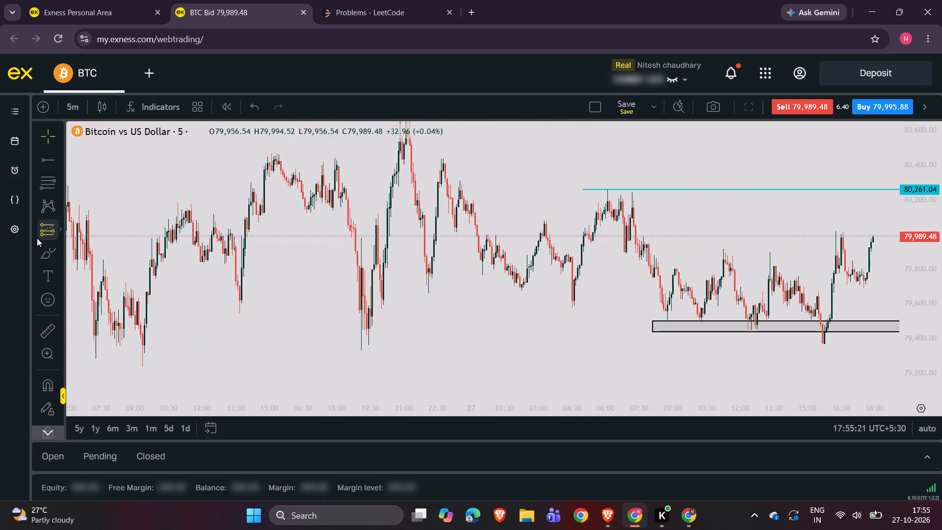
pyautogui.click(110, 137)
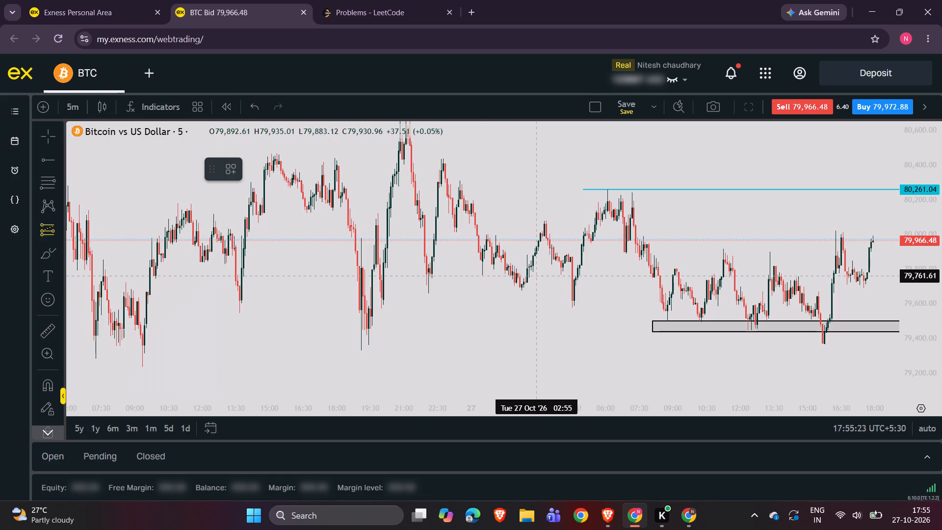
pyautogui.click(552, 279)
pyautogui.moveTo(552, 332); pyautogui.dragTo(552, 311)
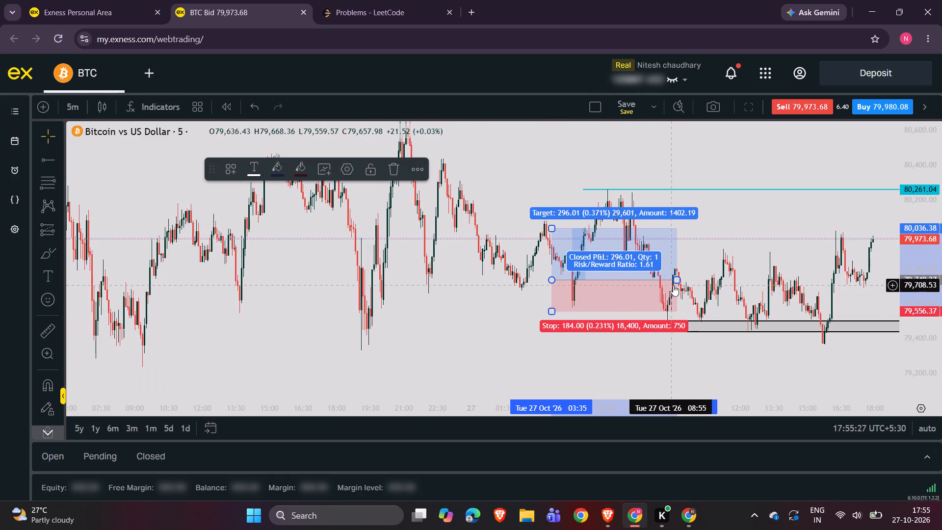
pyautogui.moveTo(675, 282); pyautogui.dragTo(623, 283)
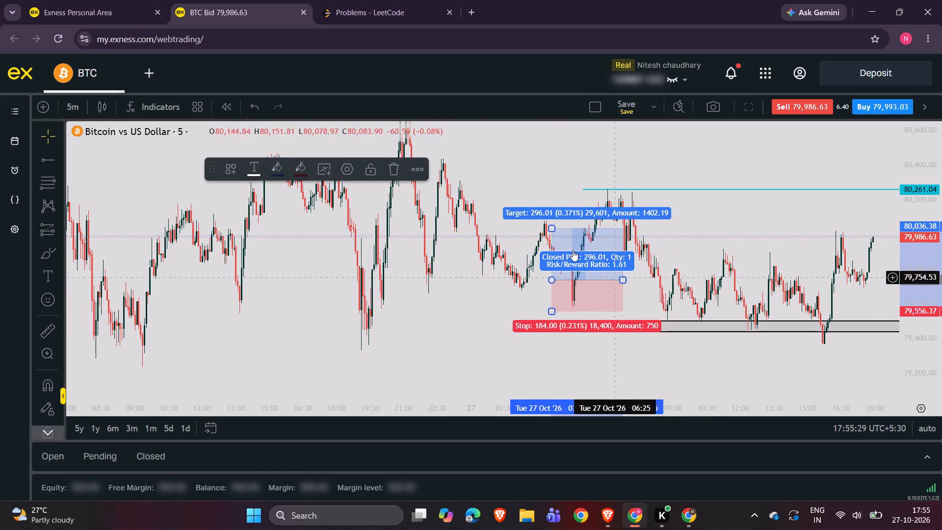
pyautogui.moveTo(553, 228); pyautogui.dragTo(556, 194)
pyautogui.moveTo(553, 194); pyautogui.dragTo(548, 194)
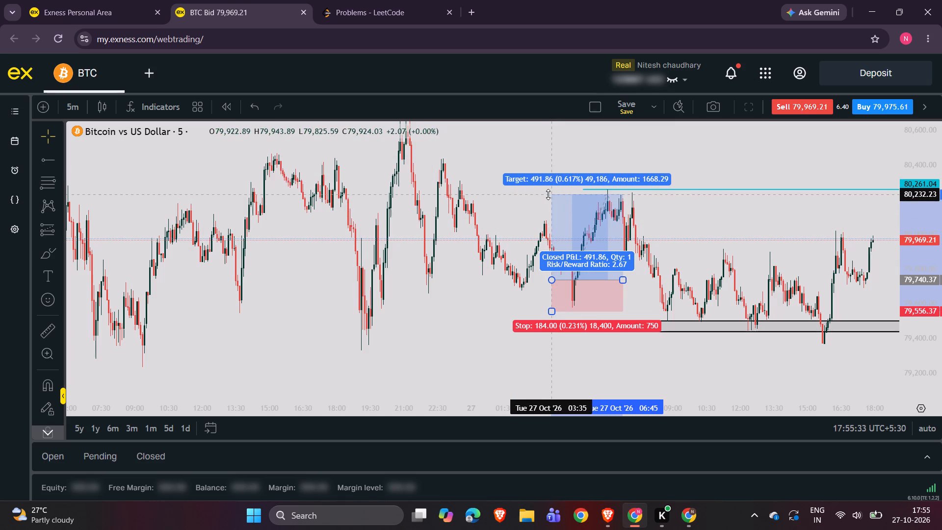
pyautogui.moveTo(548, 194); pyautogui.dragTo(547, 193)
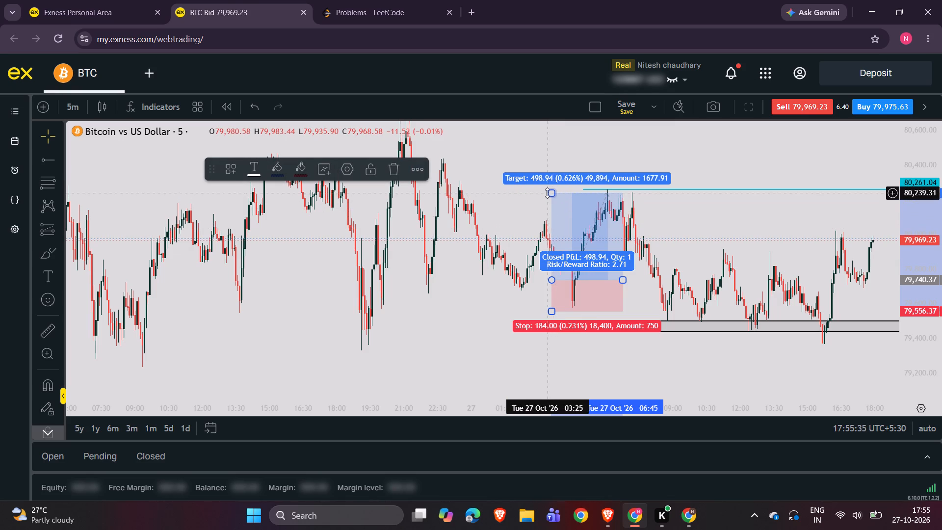
# Examine the long position against the 26 and 27 October price swings, the horizontal ray and the grey rectangle.
pyautogui.moveTo(514, 212); pyautogui.dragTo(503, 172)
pyautogui.click(457, 295)
pyautogui.moveTo(457, 295); pyautogui.dragTo(353, 329)
pyautogui.moveTo(353, 329); pyautogui.dragTo(408, 333)
pyautogui.moveTo(408, 333); pyautogui.dragTo(380, 331)
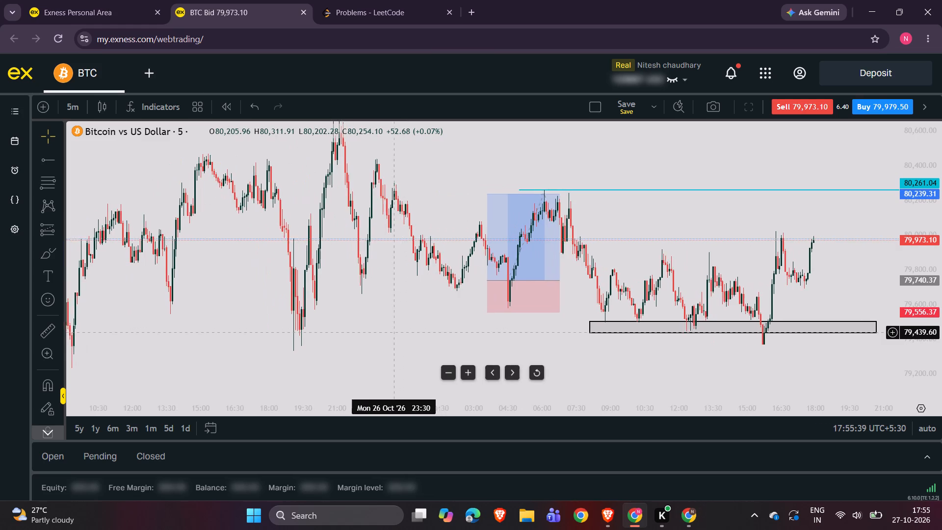
pyautogui.moveTo(380, 331); pyautogui.dragTo(369, 326)
pyautogui.moveTo(369, 326); pyautogui.dragTo(432, 326)
pyautogui.moveTo(432, 326); pyautogui.dragTo(396, 321)
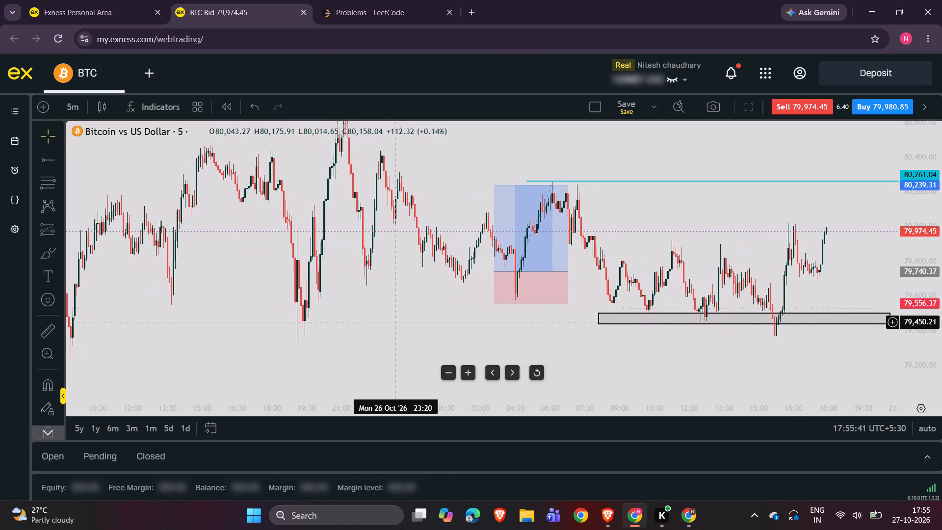
# Delete the long position drawn from 03:35 to 06:45 on 27 October.
pyautogui.click(548, 256)
pyautogui.click(396, 171)
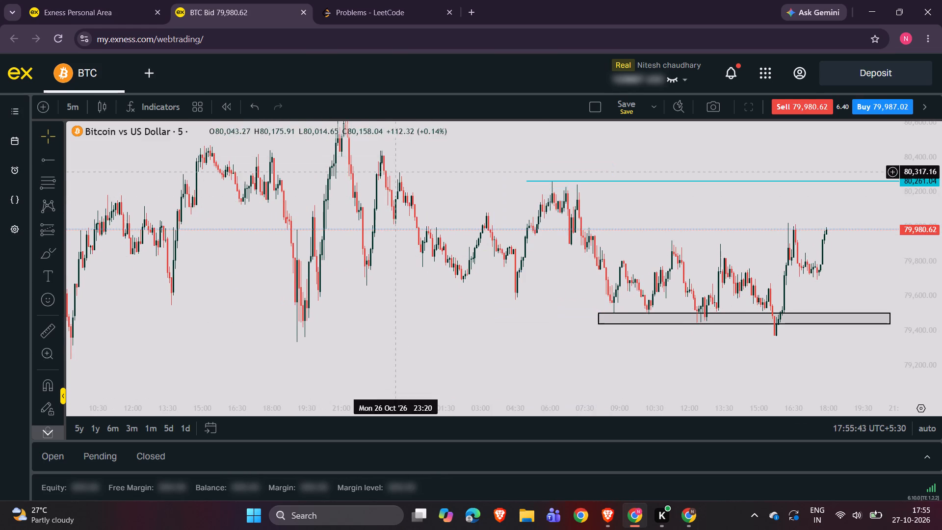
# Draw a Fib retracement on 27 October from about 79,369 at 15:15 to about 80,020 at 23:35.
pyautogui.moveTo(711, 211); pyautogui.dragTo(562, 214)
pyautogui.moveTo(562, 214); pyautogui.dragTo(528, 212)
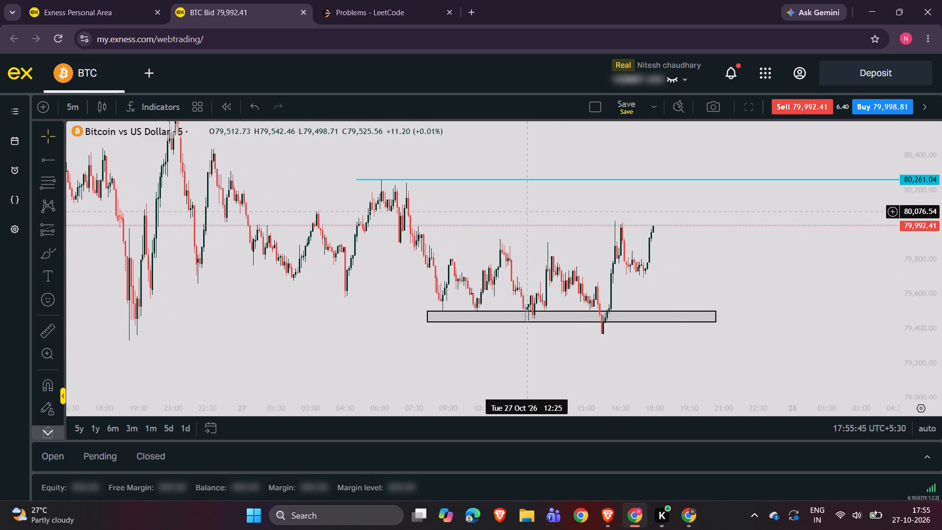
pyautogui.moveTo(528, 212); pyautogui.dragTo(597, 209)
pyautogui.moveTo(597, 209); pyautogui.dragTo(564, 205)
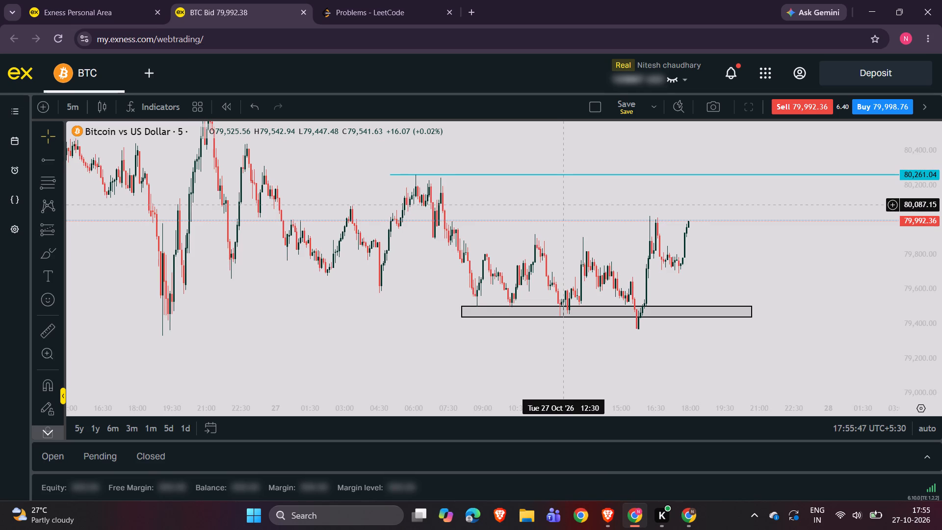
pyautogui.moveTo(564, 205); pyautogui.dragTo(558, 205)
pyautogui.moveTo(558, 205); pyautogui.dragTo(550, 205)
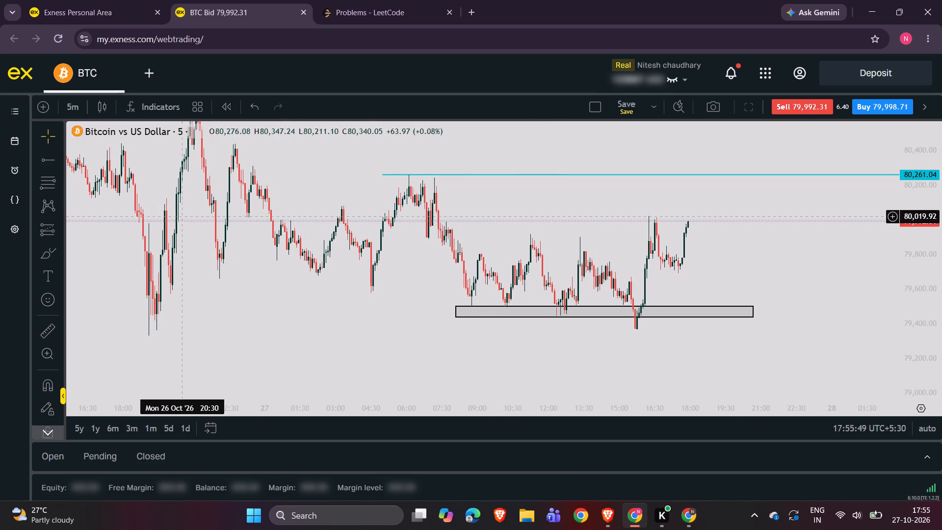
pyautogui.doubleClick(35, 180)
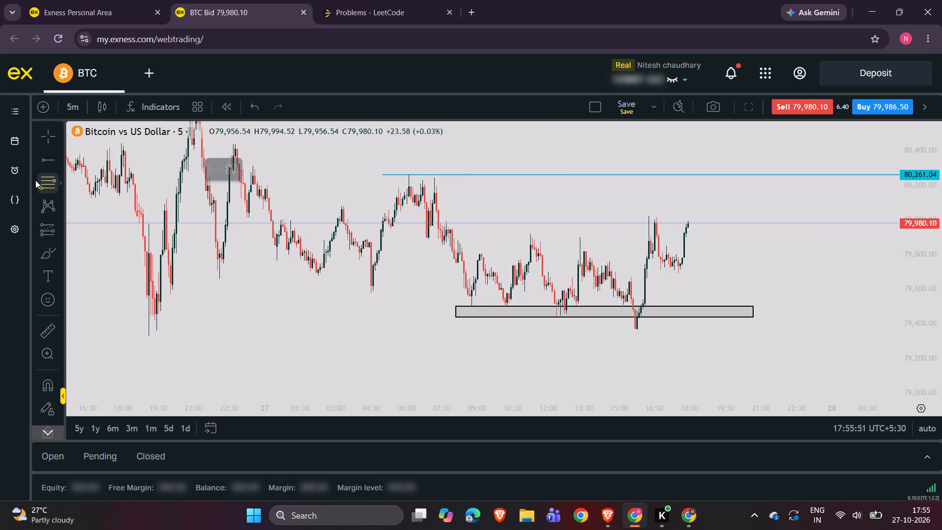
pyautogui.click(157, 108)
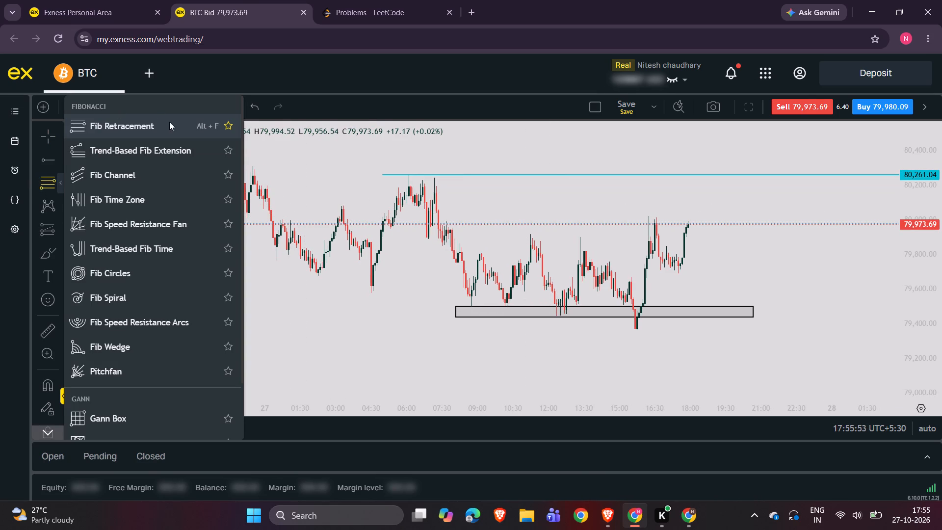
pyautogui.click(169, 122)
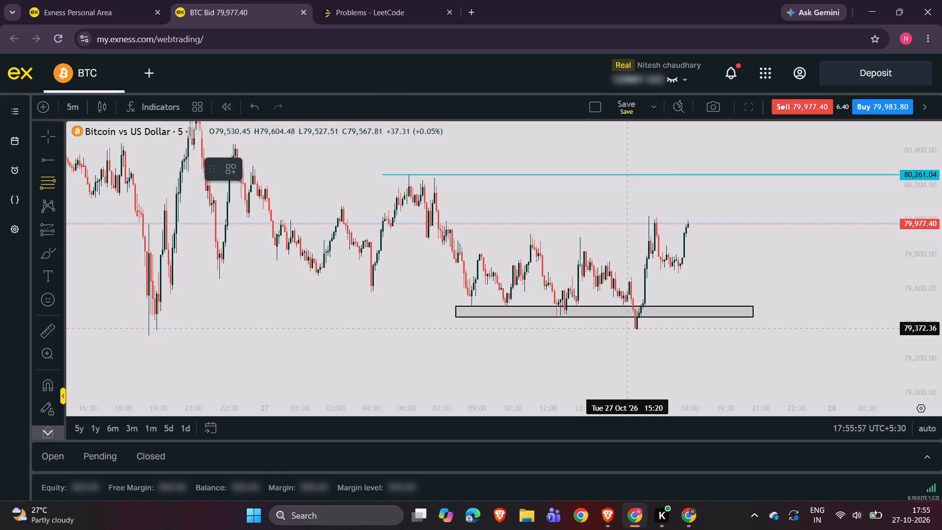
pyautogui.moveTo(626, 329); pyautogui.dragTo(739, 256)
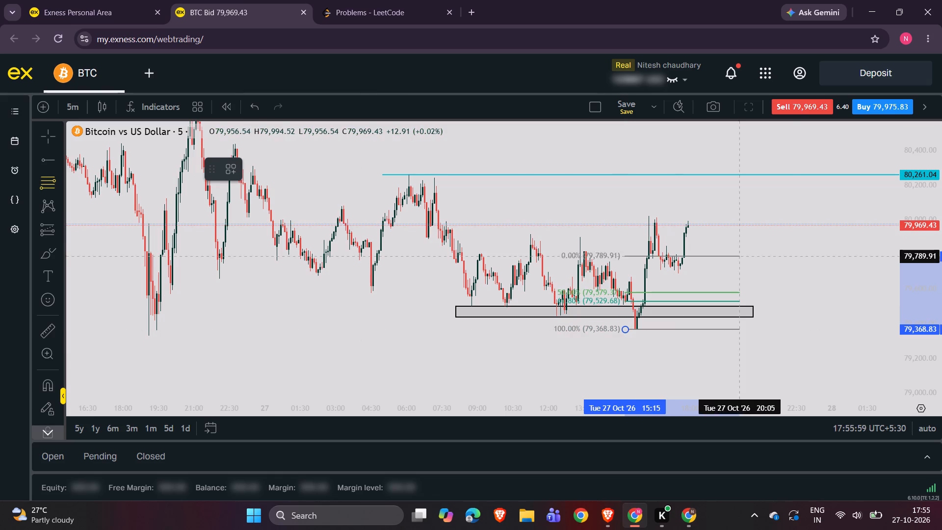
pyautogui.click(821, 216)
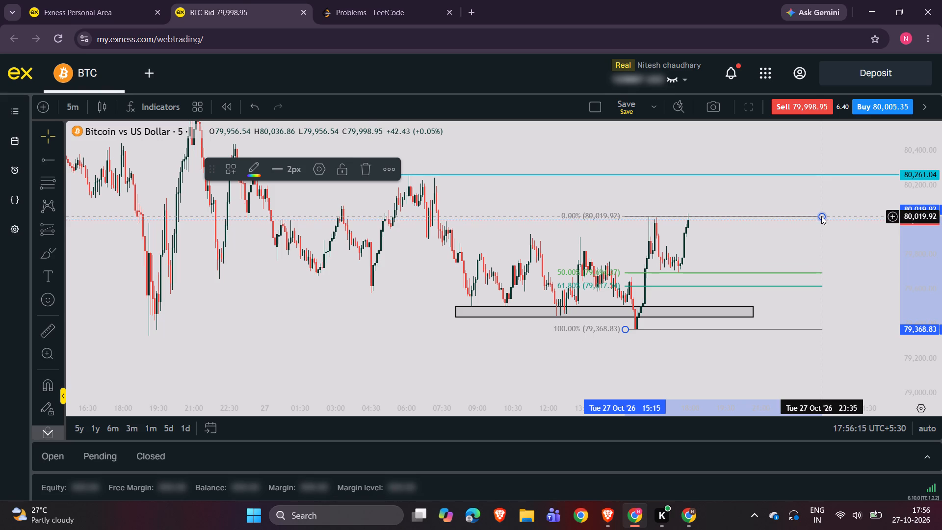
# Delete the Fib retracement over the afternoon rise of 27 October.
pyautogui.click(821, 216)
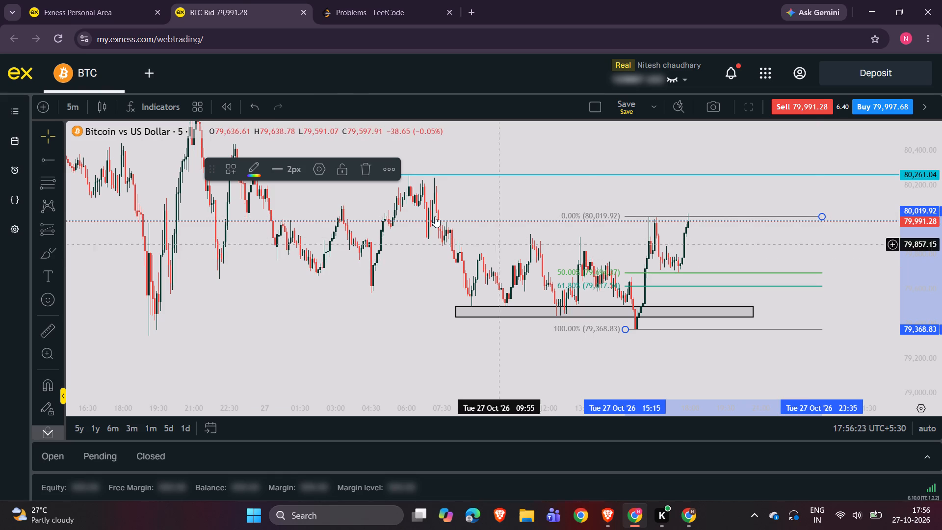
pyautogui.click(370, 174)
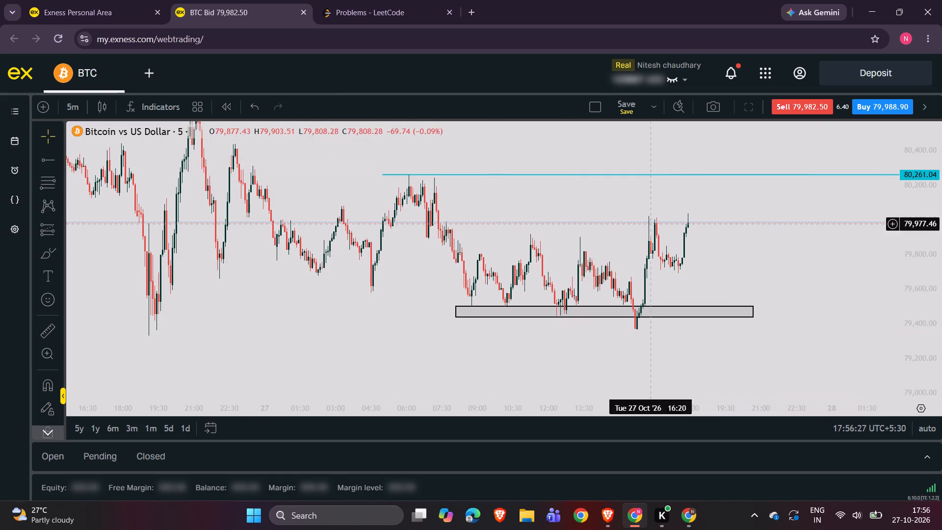
# Examine the 26 and 27 October price swings around the 80,261 ray and the grey rectangle zone.
pyautogui.moveTo(749, 269); pyautogui.dragTo(751, 305)
pyautogui.moveTo(941, 329); pyautogui.dragTo(941, 317)
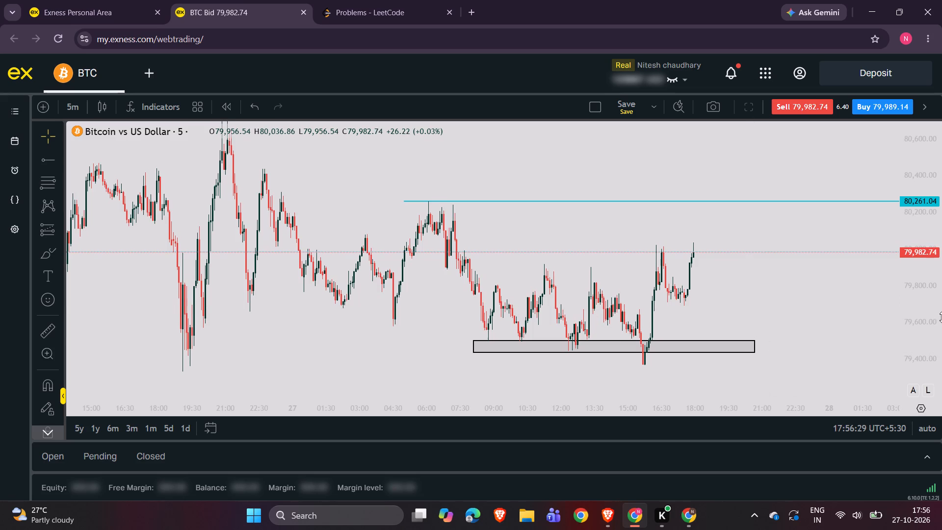
pyautogui.moveTo(941, 317); pyautogui.dragTo(941, 316)
pyautogui.moveTo(754, 309); pyautogui.dragTo(708, 325)
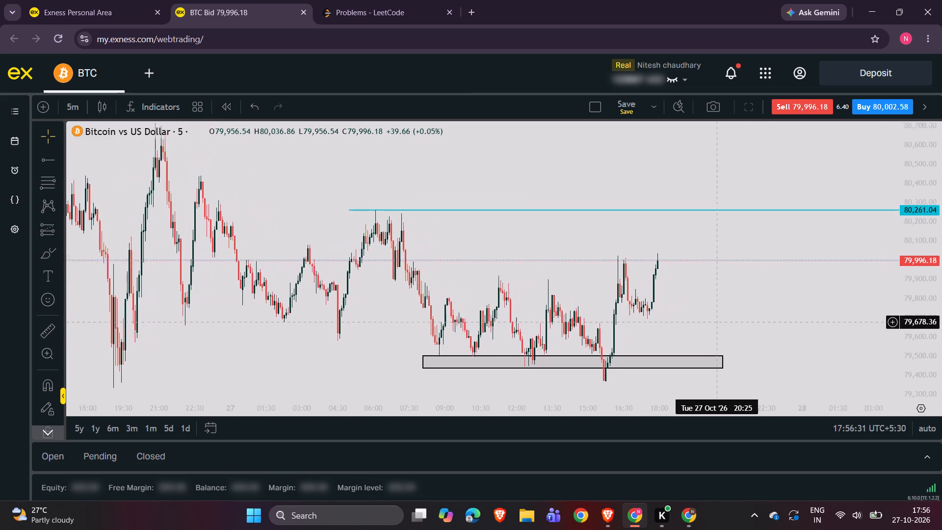
pyautogui.moveTo(708, 325); pyautogui.dragTo(655, 344)
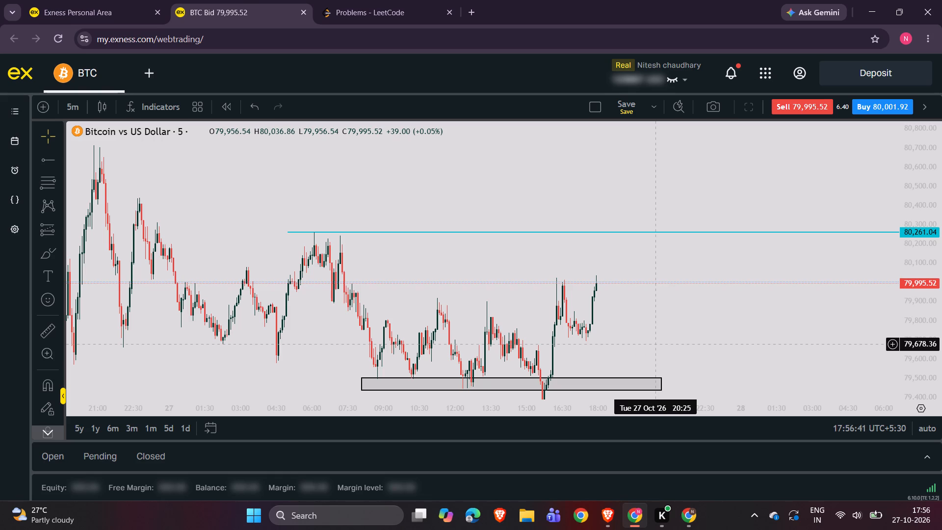
pyautogui.moveTo(655, 344); pyautogui.dragTo(764, 309)
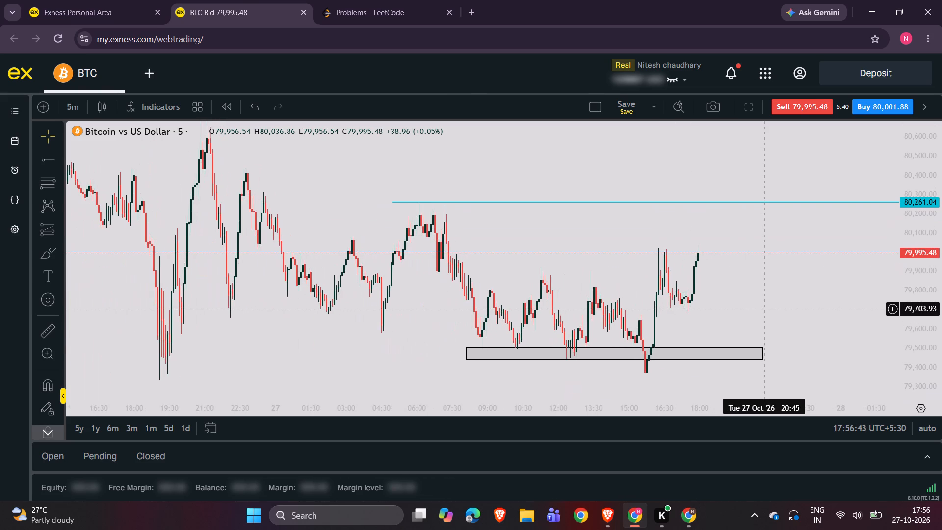
pyautogui.moveTo(764, 309); pyautogui.dragTo(781, 309)
pyautogui.moveTo(781, 309); pyautogui.dragTo(801, 305)
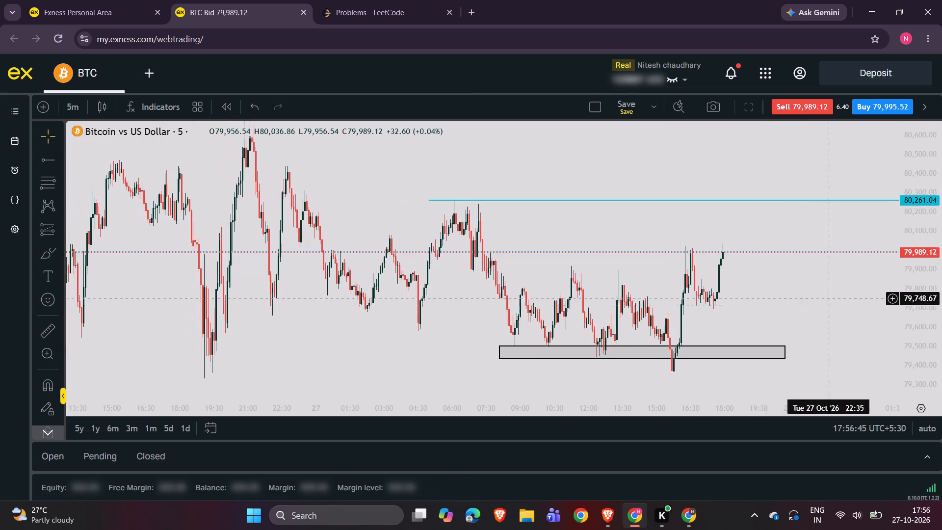
pyautogui.moveTo(933, 301); pyautogui.dragTo(933, 292)
pyautogui.moveTo(795, 305); pyautogui.dragTo(790, 288)
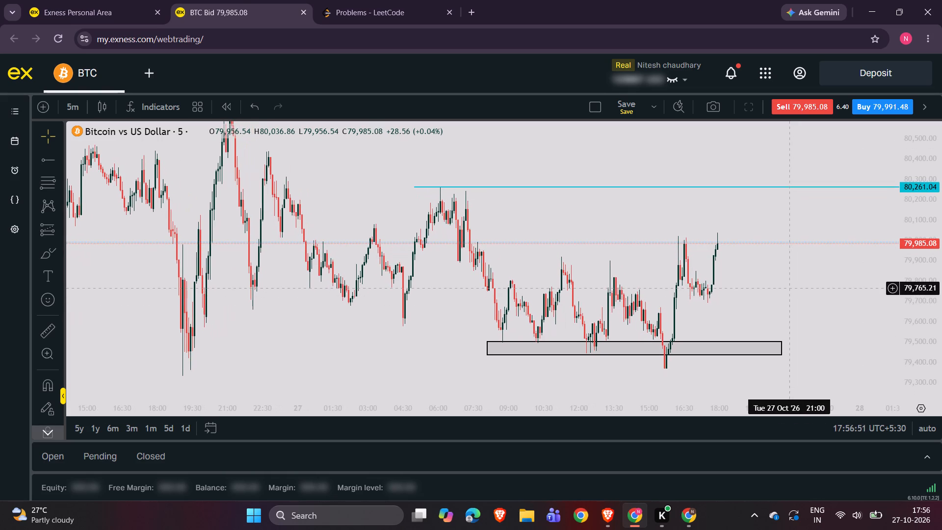
pyautogui.moveTo(790, 288); pyautogui.dragTo(784, 274)
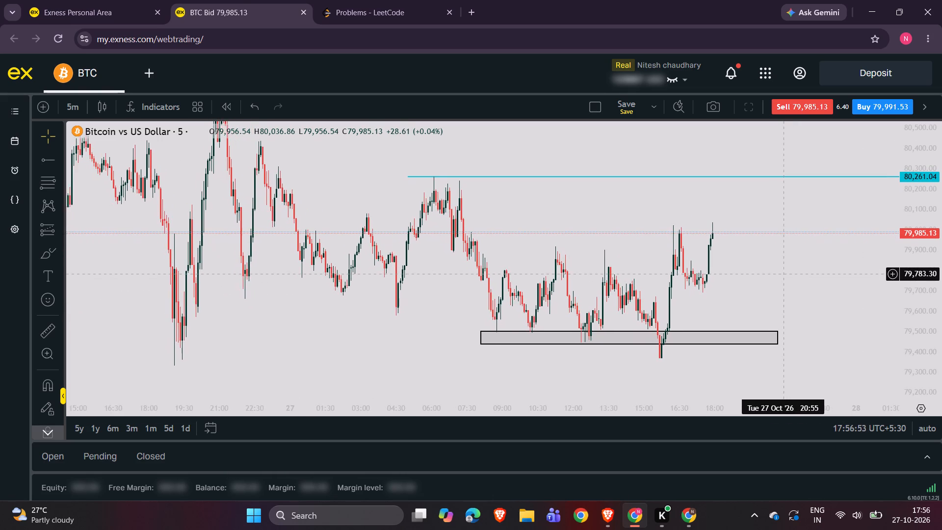
pyautogui.moveTo(784, 274); pyautogui.dragTo(826, 273)
pyautogui.moveTo(425, 374); pyautogui.dragTo(686, 312)
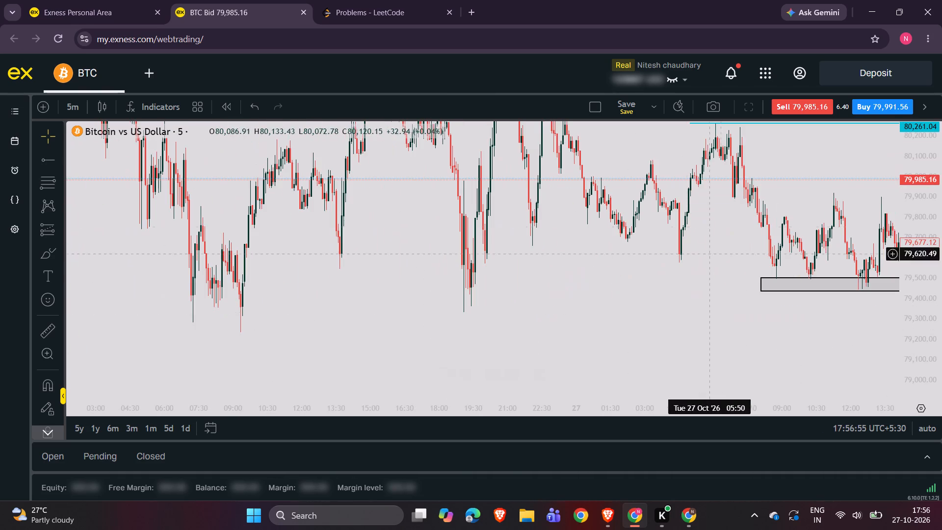
# Switch the chart to full screen.
pyautogui.click(751, 101)
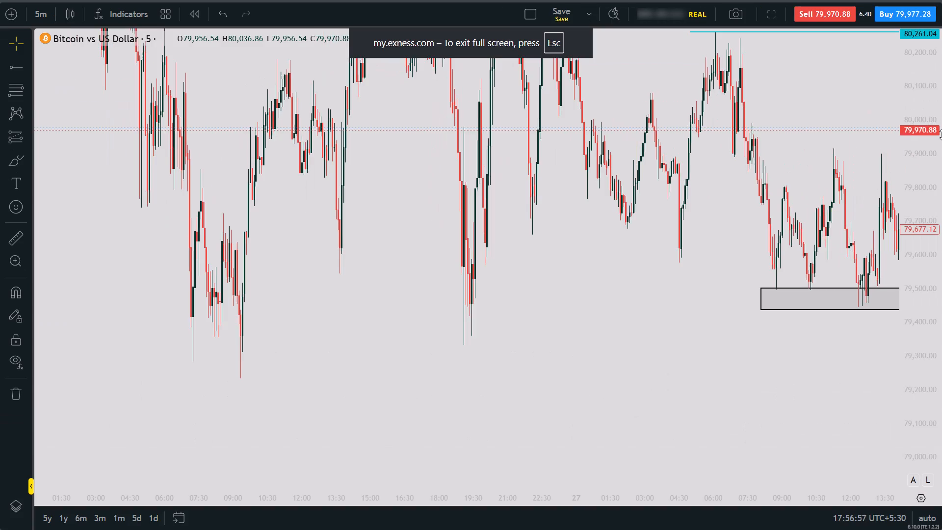
# Examine the 26 October to early 27 October price swings and their lows on a compressed price scale.
pyautogui.moveTo(941, 134); pyautogui.dragTo(941, 272)
pyautogui.moveTo(509, 392); pyautogui.dragTo(573, 392)
pyautogui.moveTo(573, 392); pyautogui.dragTo(550, 399)
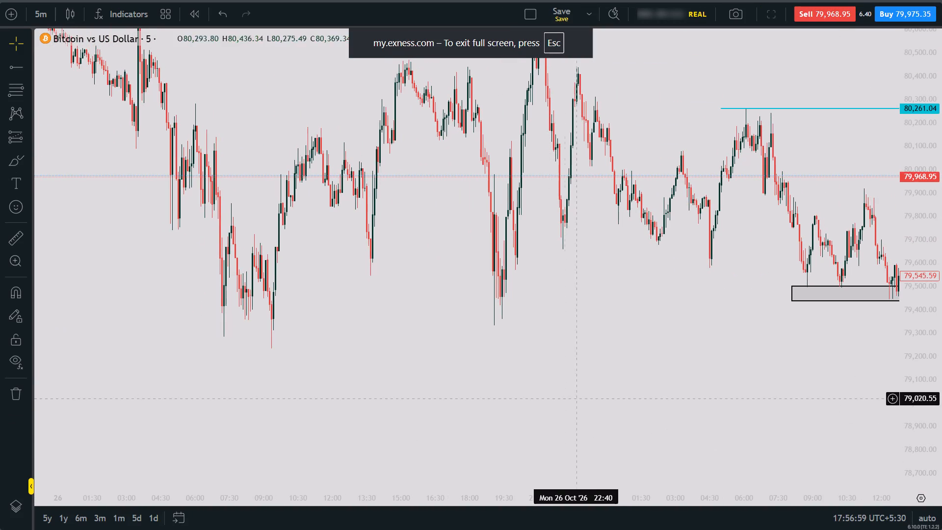
pyautogui.moveTo(608, 402); pyautogui.dragTo(591, 463)
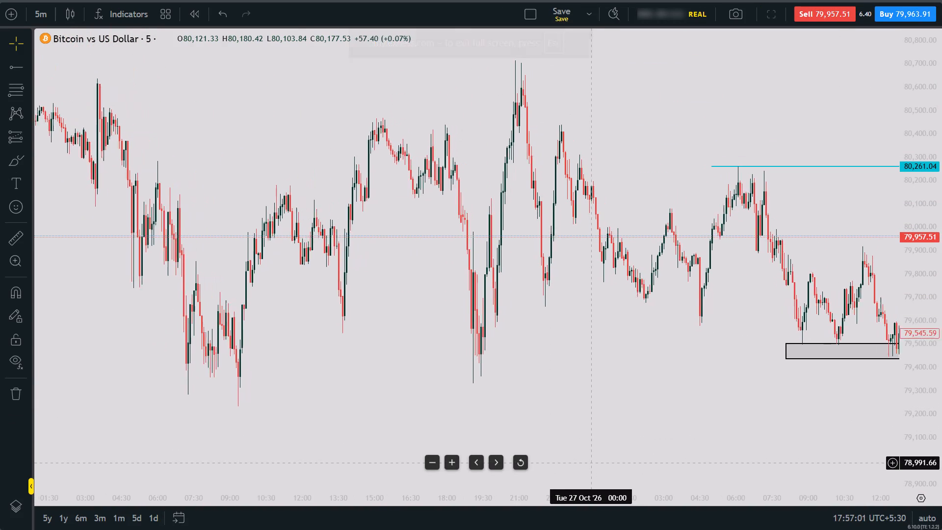
pyautogui.moveTo(941, 219); pyautogui.dragTo(941, 321)
pyautogui.moveTo(722, 375); pyautogui.dragTo(746, 443)
pyautogui.moveTo(746, 443); pyautogui.dragTo(754, 442)
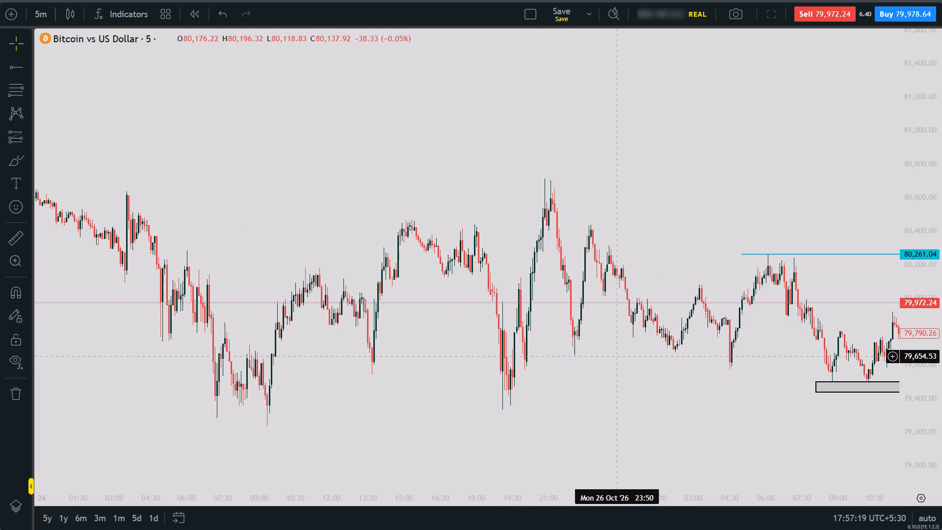
pyautogui.moveTo(617, 356); pyautogui.dragTo(599, 354)
pyautogui.moveTo(599, 354); pyautogui.dragTo(589, 351)
# Draw a rectangle zone from 21:15 on 26 October to 06:35 on 27 October, between about 79,658 and 79,713.
pyautogui.doubleClick(12, 156)
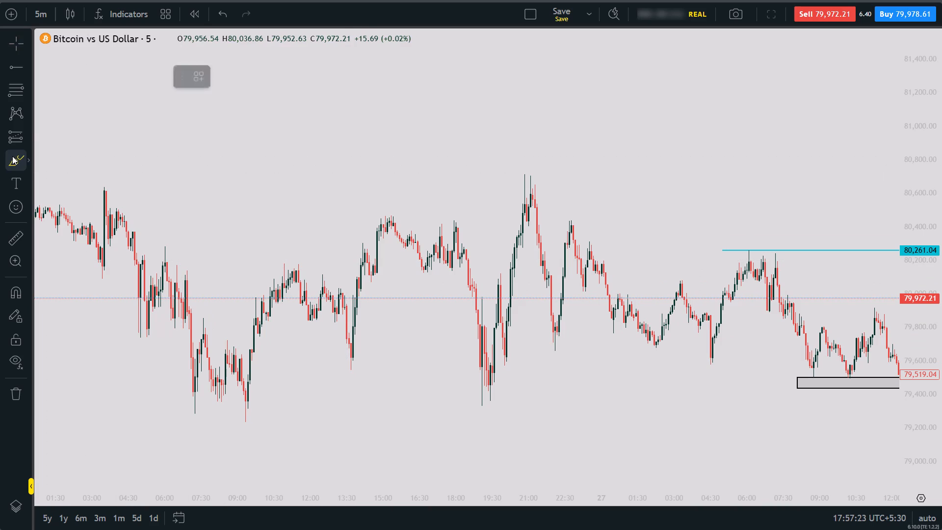
pyautogui.click(69, 299)
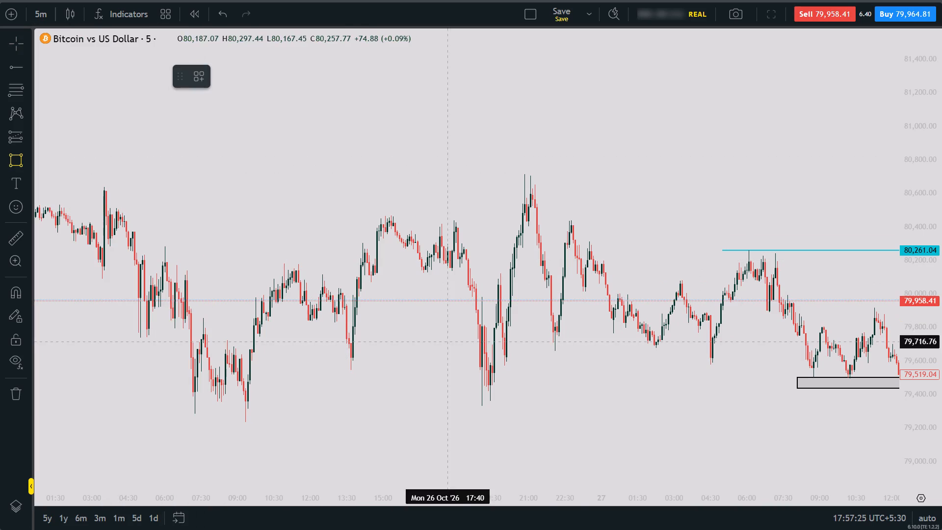
pyautogui.moveTo(535, 351); pyautogui.dragTo(722, 348)
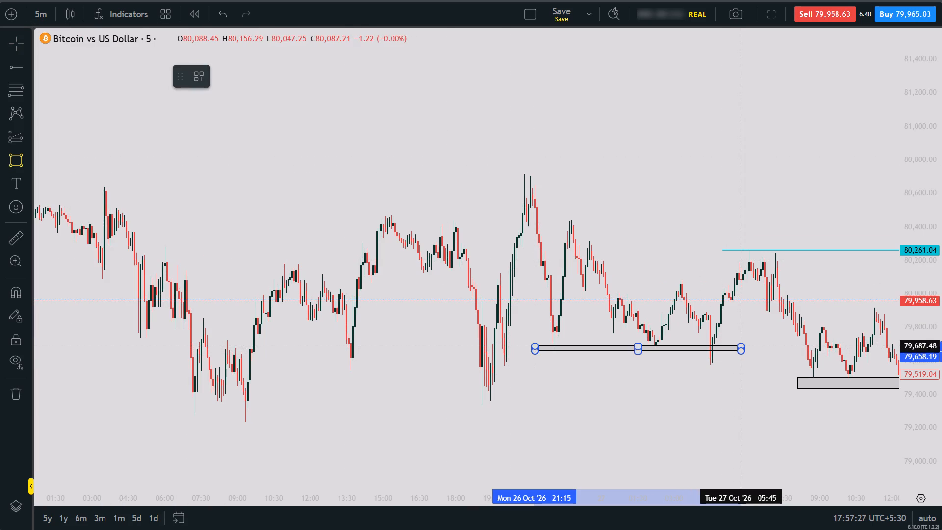
pyautogui.click(742, 344)
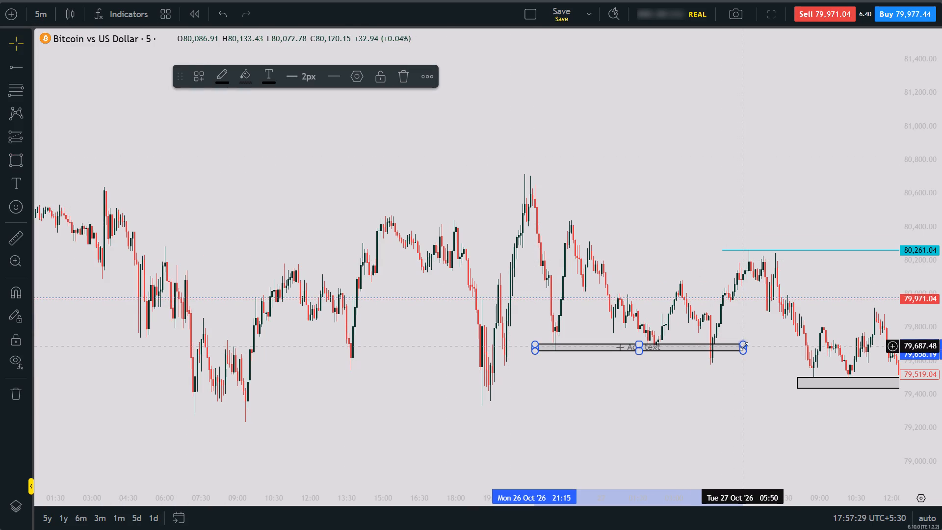
pyautogui.moveTo(742, 344); pyautogui.dragTo(760, 342)
pyautogui.click(760, 342)
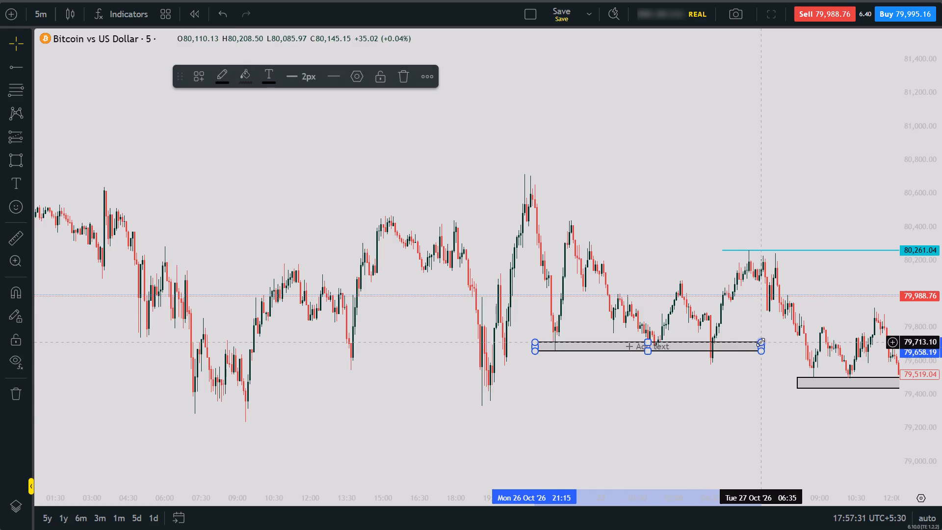
# Examine how price behaves around the new rectangle zone and the grey zone of 27 October.
pyautogui.moveTo(736, 415); pyautogui.dragTo(672, 414)
pyautogui.moveTo(672, 414); pyautogui.dragTo(662, 414)
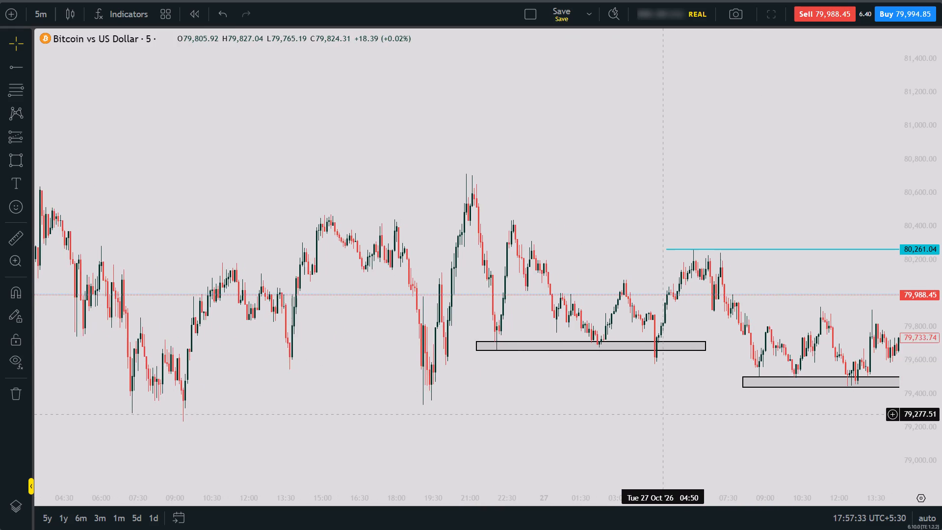
pyautogui.moveTo(662, 414); pyautogui.dragTo(647, 412)
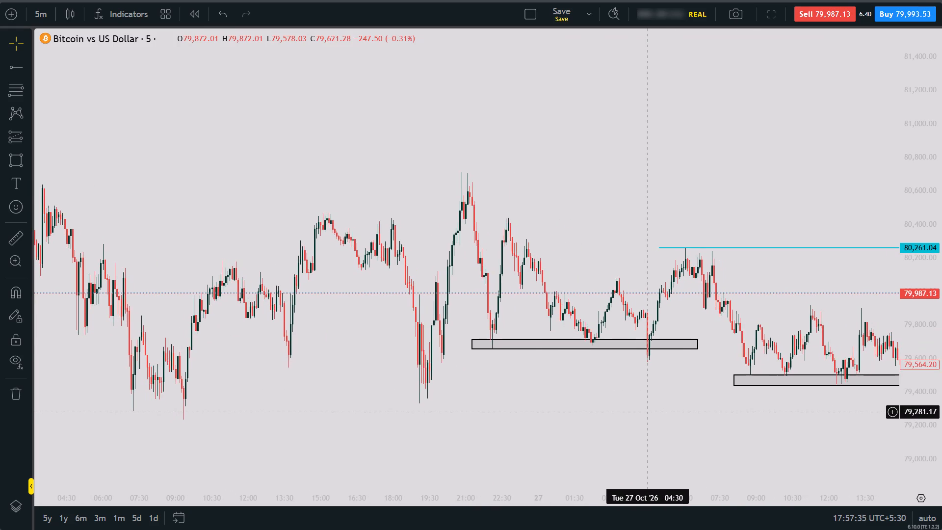
pyautogui.moveTo(647, 412); pyautogui.dragTo(627, 406)
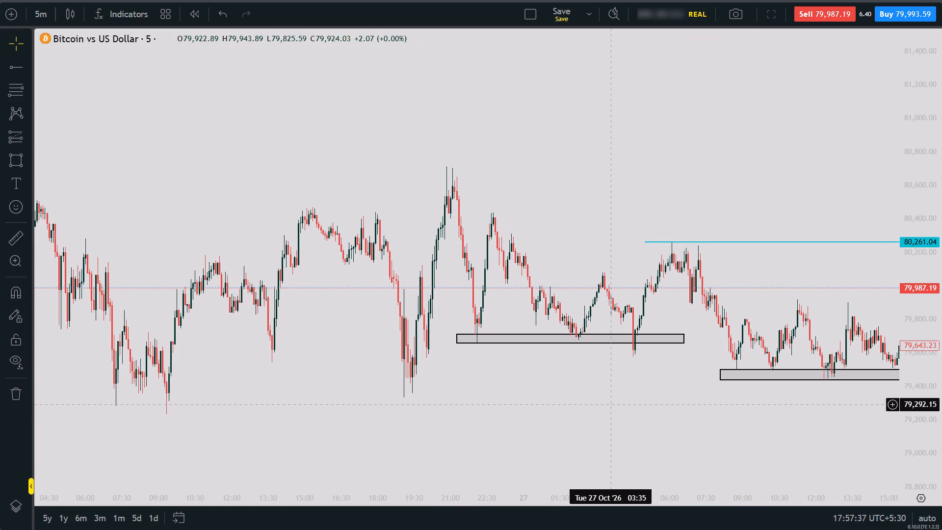
pyautogui.moveTo(634, 388); pyautogui.dragTo(586, 410)
pyautogui.moveTo(586, 410); pyautogui.dragTo(640, 410)
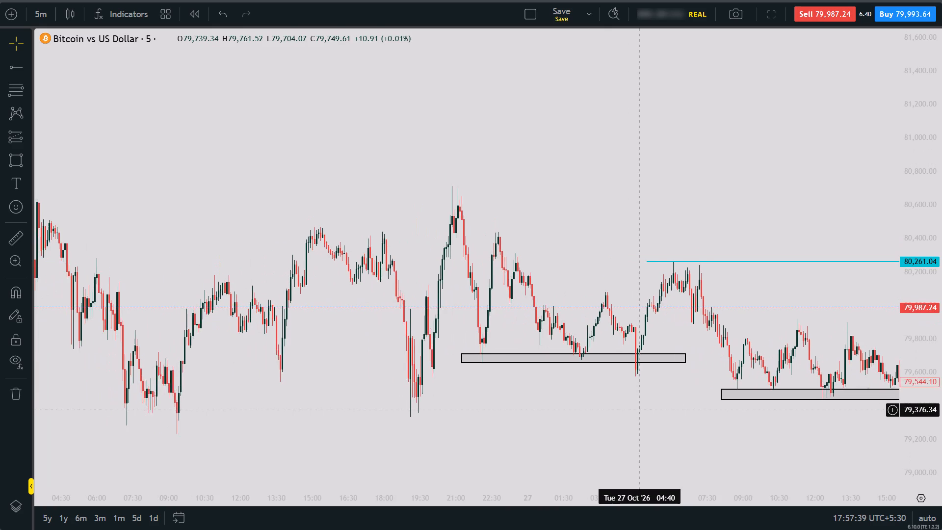
pyautogui.moveTo(640, 410); pyautogui.dragTo(619, 411)
pyautogui.moveTo(614, 411); pyautogui.dragTo(598, 410)
# Delete the rectangle zone that spans 21:15 on 26 October to 06:35 on 27 October.
pyautogui.click(642, 360)
pyautogui.click(640, 363)
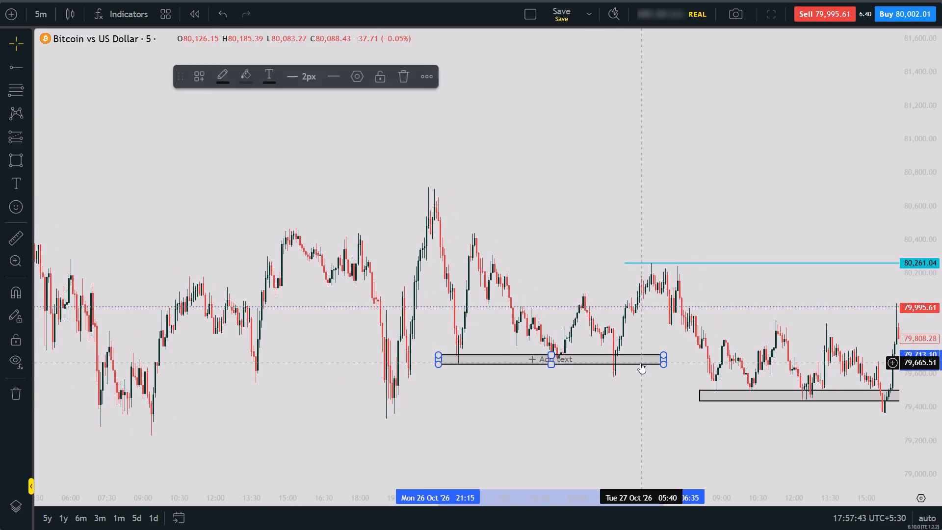
pyautogui.click(407, 84)
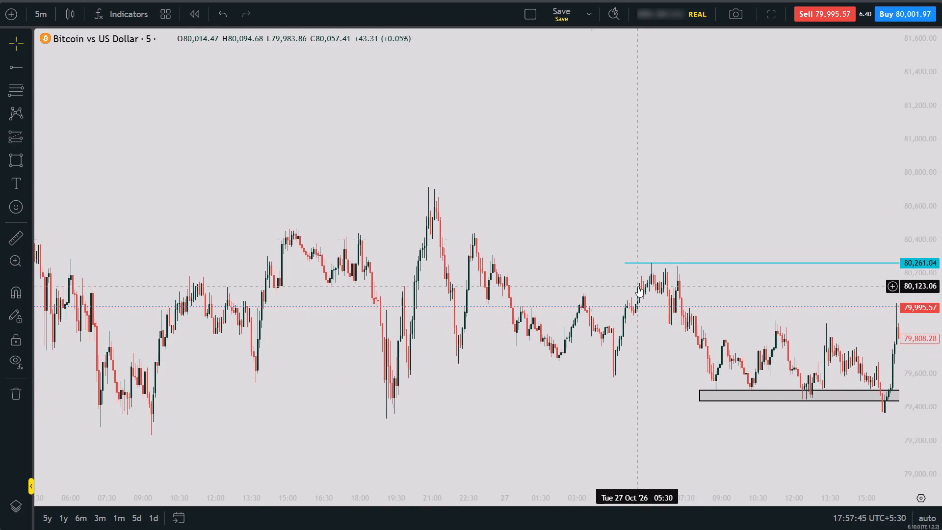
# Examine the price swings and highs across 26 and 27 October, going back to the evening of 25 October.
pyautogui.moveTo(638, 286); pyautogui.dragTo(570, 295)
pyautogui.moveTo(574, 413); pyautogui.dragTo(597, 412)
pyautogui.moveTo(597, 412); pyautogui.dragTo(627, 409)
pyautogui.moveTo(627, 409); pyautogui.dragTo(636, 409)
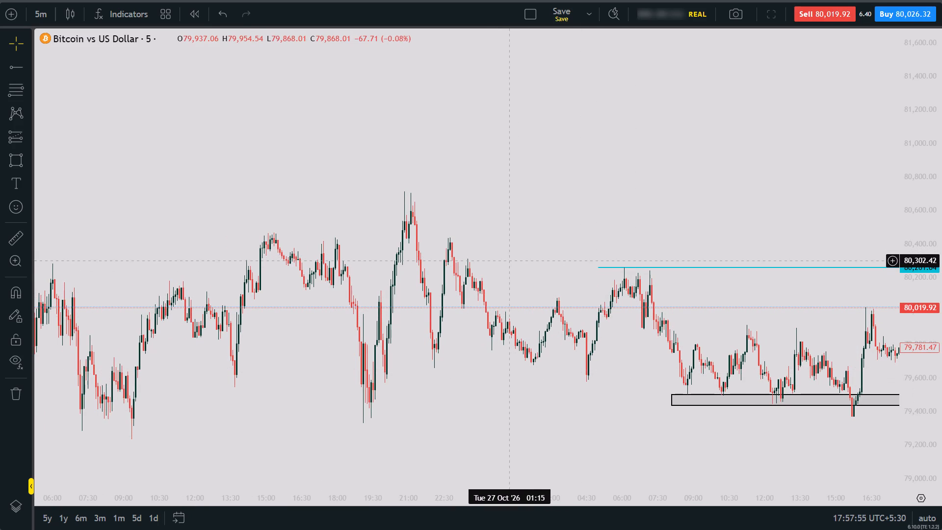
pyautogui.moveTo(509, 261); pyautogui.dragTo(497, 246)
pyautogui.moveTo(612, 341); pyautogui.dragTo(543, 346)
pyautogui.moveTo(540, 267); pyautogui.dragTo(462, 270)
pyautogui.moveTo(462, 270); pyautogui.dragTo(479, 265)
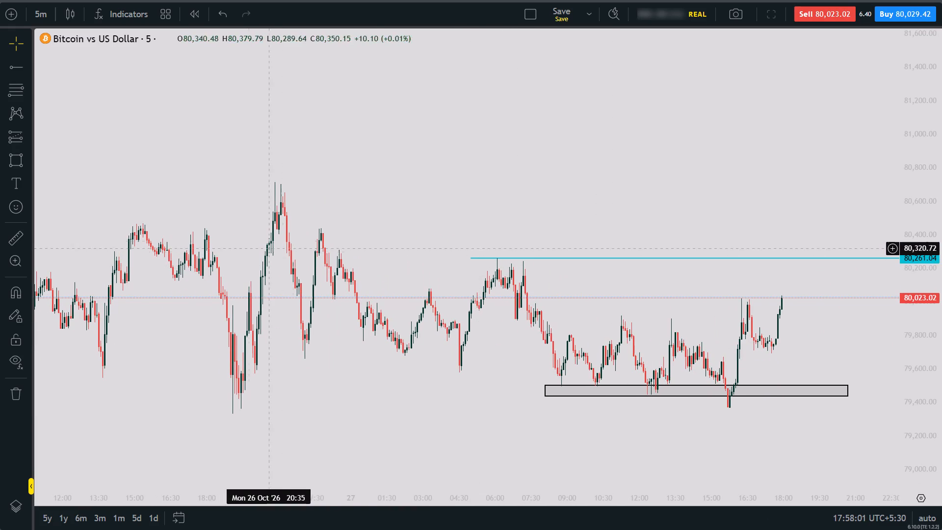
pyautogui.moveTo(468, 275); pyautogui.dragTo(454, 270)
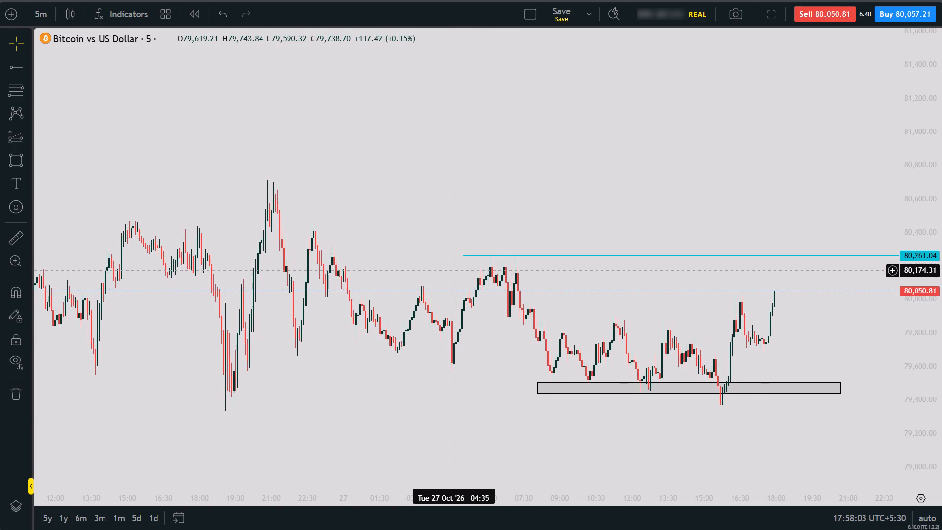
pyautogui.moveTo(454, 270); pyautogui.dragTo(562, 263)
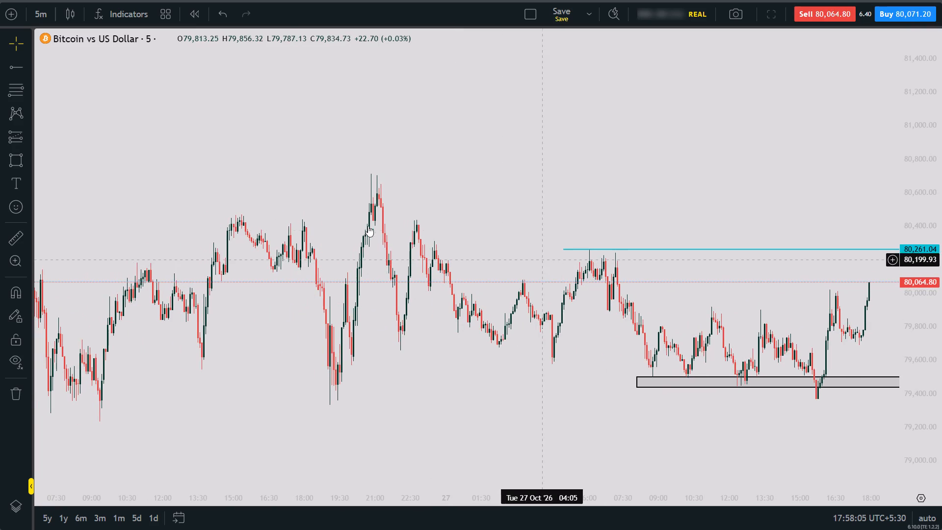
pyautogui.moveTo(339, 216); pyautogui.dragTo(508, 219)
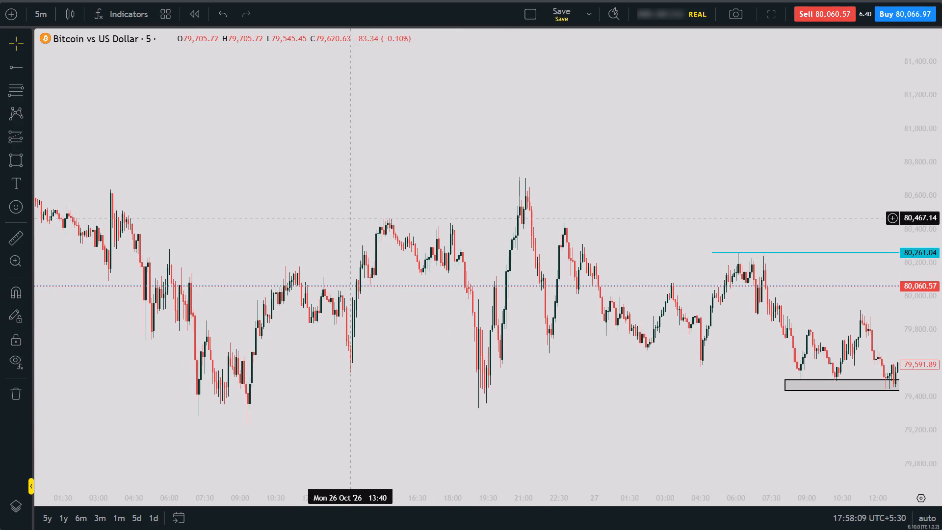
pyautogui.moveTo(351, 218); pyautogui.dragTo(541, 222)
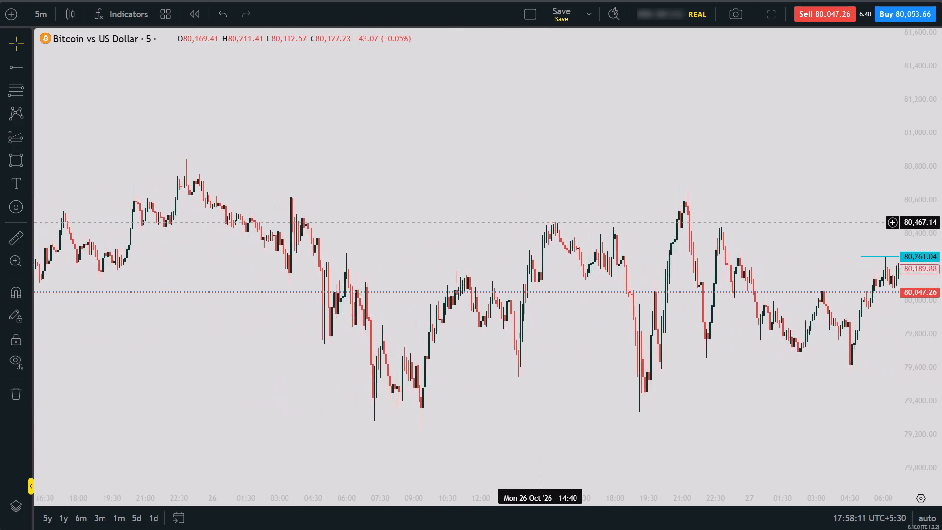
pyautogui.moveTo(541, 222); pyautogui.dragTo(428, 232)
pyautogui.moveTo(428, 232); pyautogui.dragTo(419, 237)
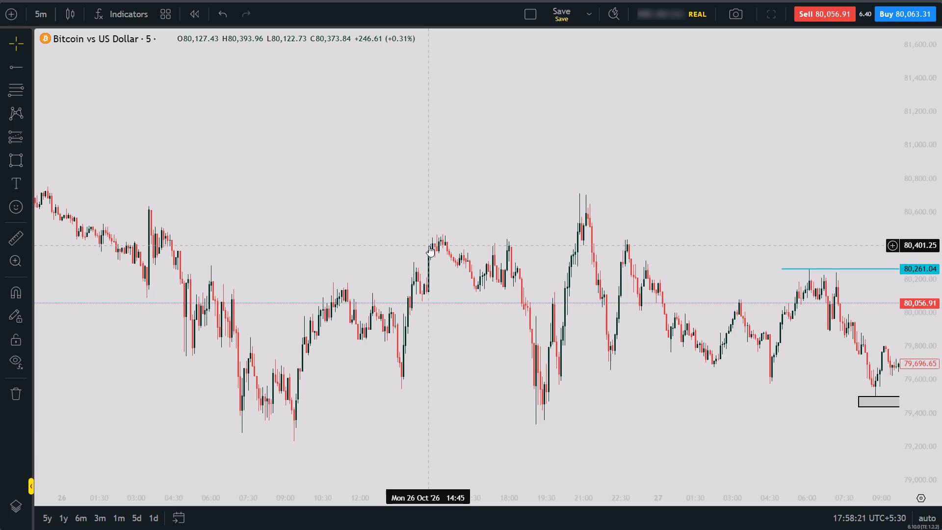
pyautogui.moveTo(420, 245); pyautogui.dragTo(416, 245)
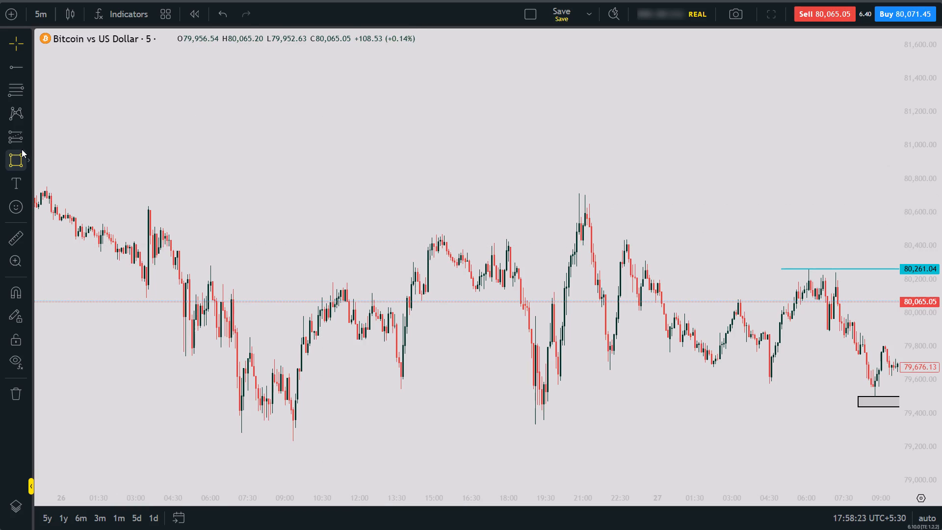
# Draw a rectangle zone over the 26 October highs from 14:30 to 00:40 on 27 October, between about 80,390 and 80,467.
pyautogui.click(17, 153)
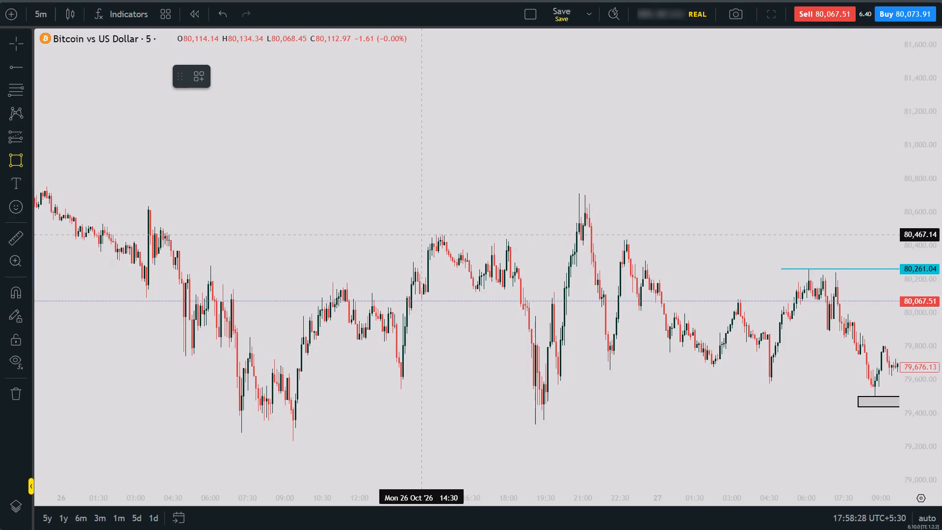
pyautogui.moveTo(421, 235); pyautogui.dragTo(531, 237)
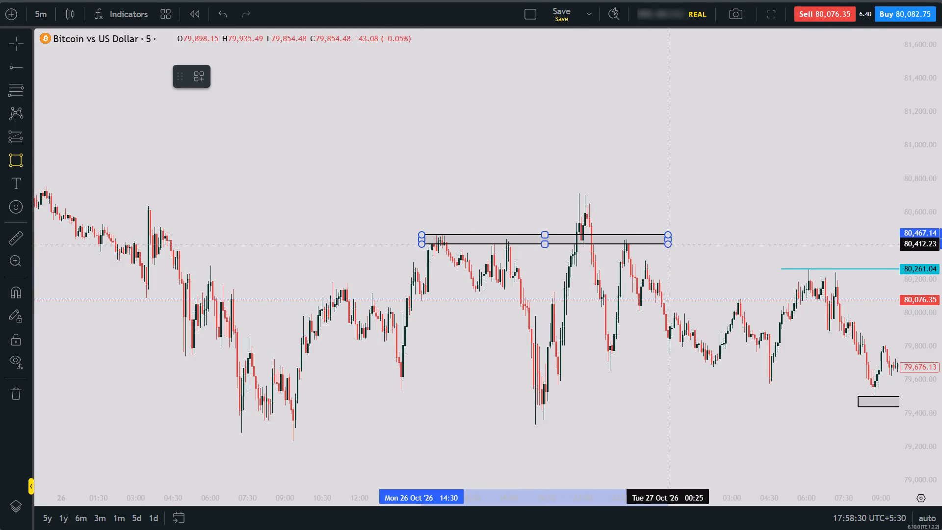
pyautogui.click(672, 248)
pyautogui.click(672, 248)
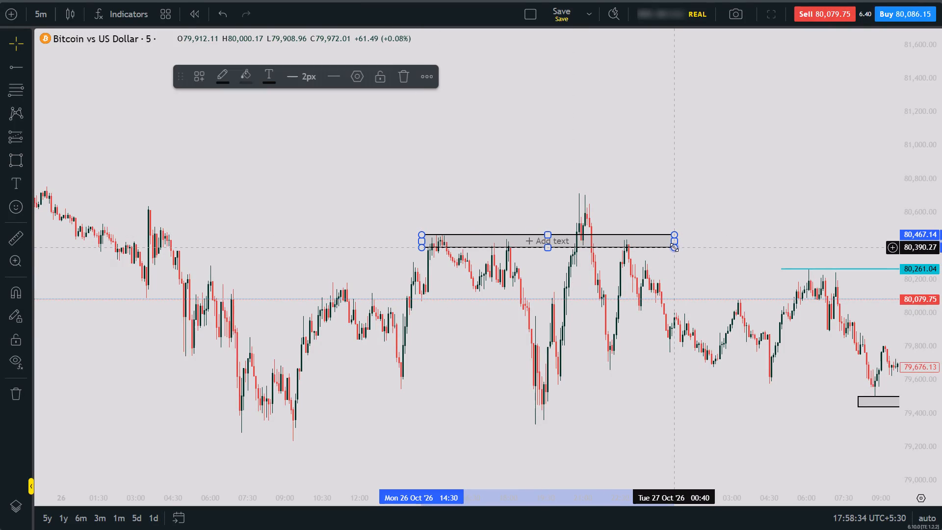
pyautogui.click(674, 247)
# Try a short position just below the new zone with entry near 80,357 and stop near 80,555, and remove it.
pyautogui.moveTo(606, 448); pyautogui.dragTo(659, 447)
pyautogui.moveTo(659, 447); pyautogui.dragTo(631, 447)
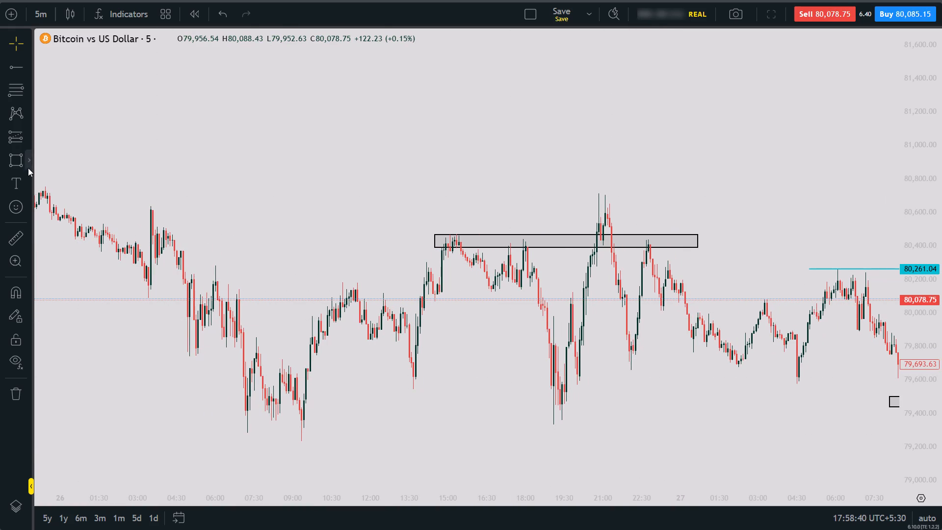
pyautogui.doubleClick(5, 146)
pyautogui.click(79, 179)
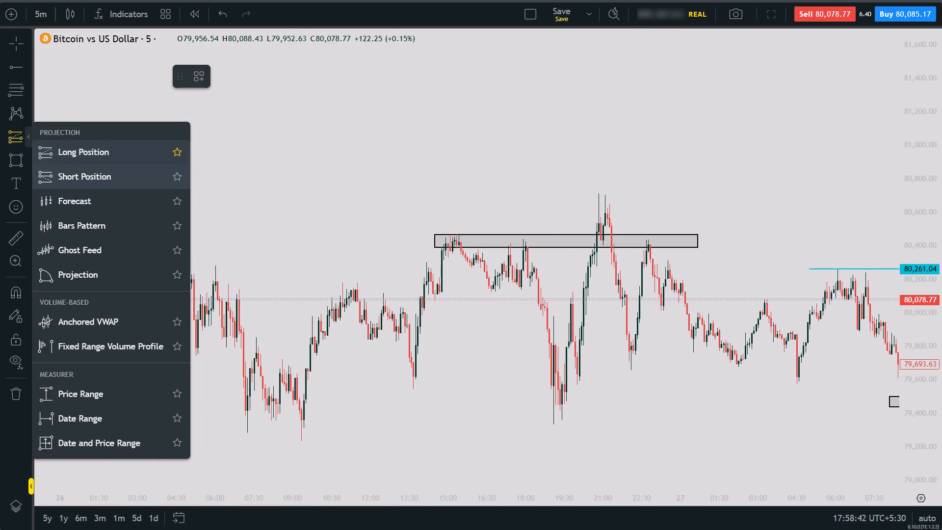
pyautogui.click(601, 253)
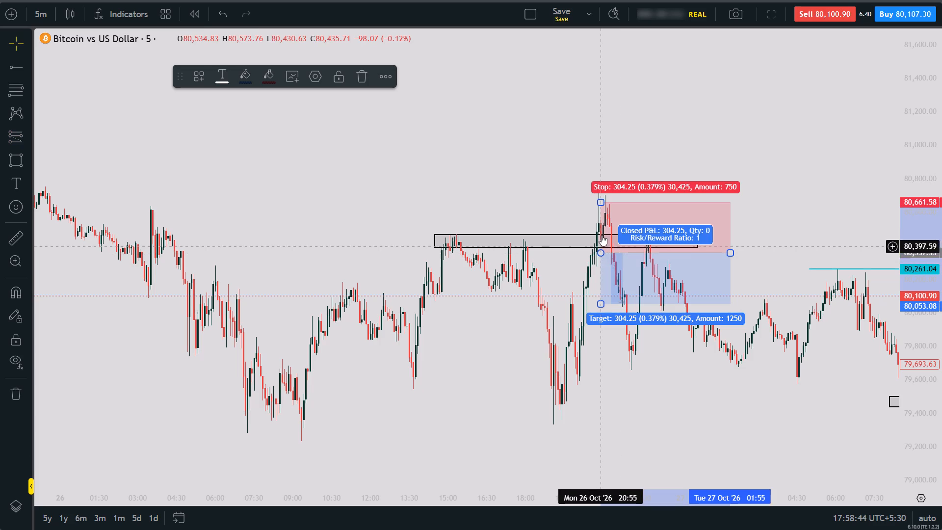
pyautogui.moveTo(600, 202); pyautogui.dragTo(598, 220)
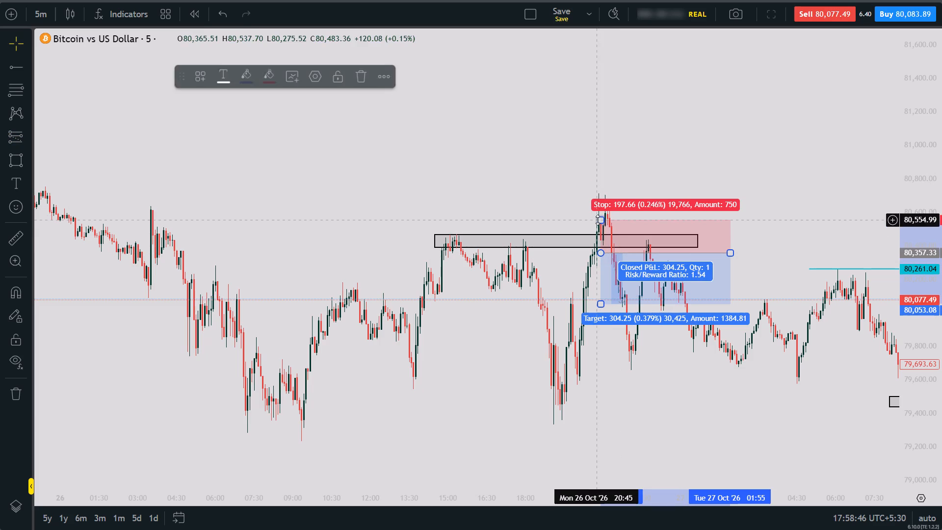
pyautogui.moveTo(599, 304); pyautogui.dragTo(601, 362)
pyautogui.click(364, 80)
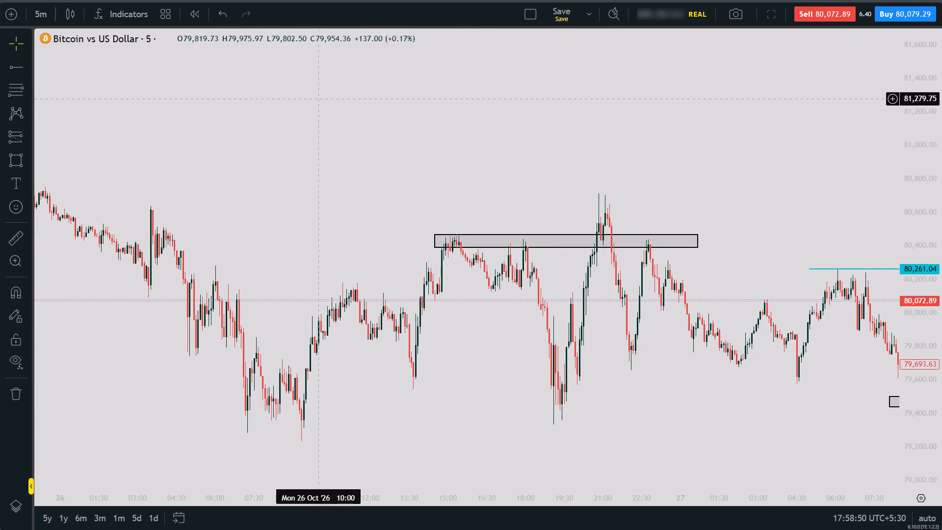
# Draw a Fib Retracement from the 26 October high at about 80,709 down to the swing low at about 79,655.
pyautogui.doubleClick(24, 94)
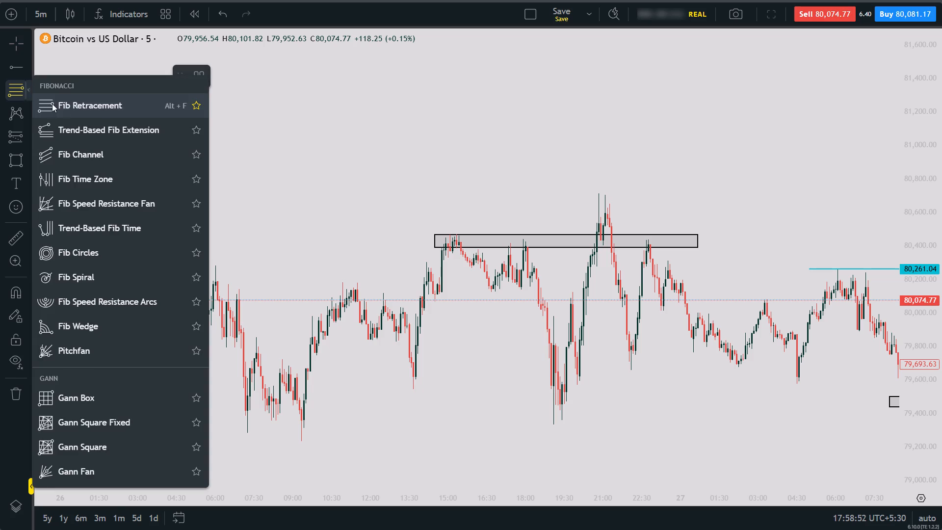
pyautogui.click(69, 108)
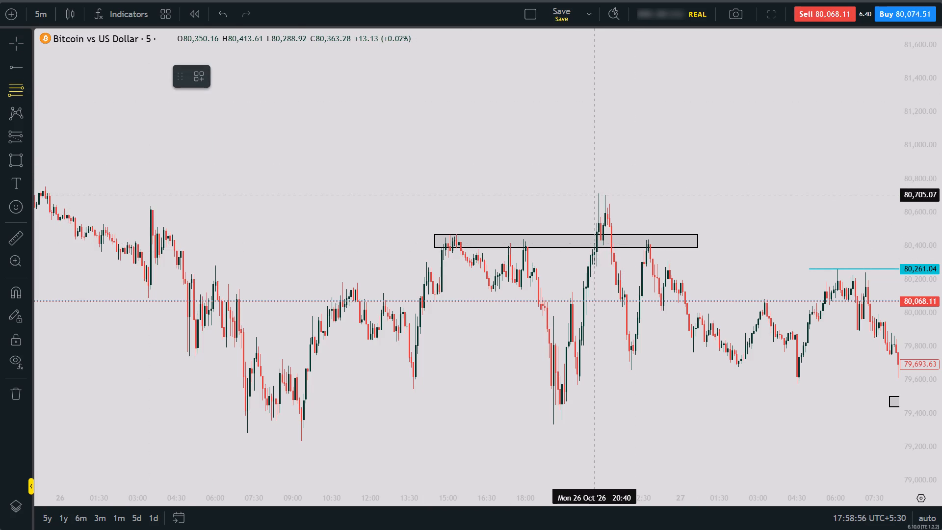
pyautogui.moveTo(595, 194); pyautogui.dragTo(662, 264)
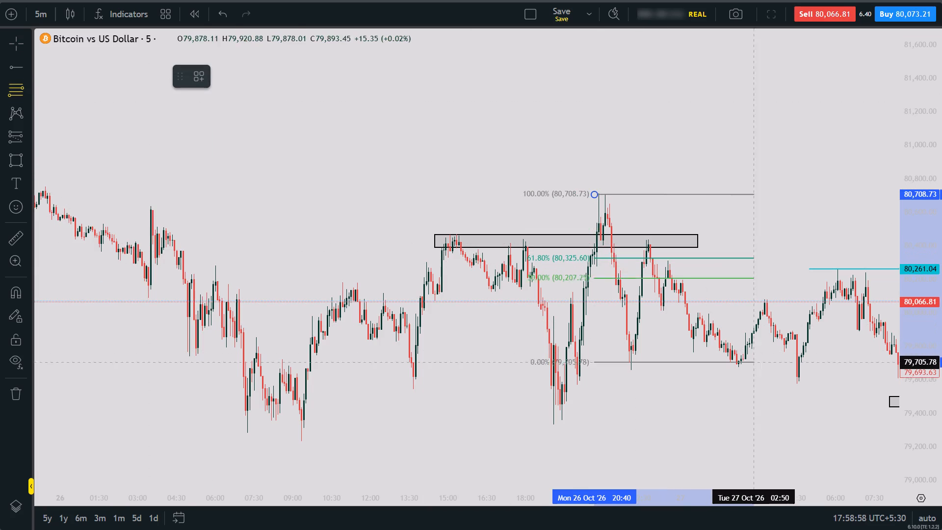
pyautogui.click(778, 371)
# Place a short position at 22:05 on 26 October with entry at about 80,302 near the 61.8% level and stop at about 80,518.
pyautogui.moveTo(713, 400); pyautogui.dragTo(636, 396)
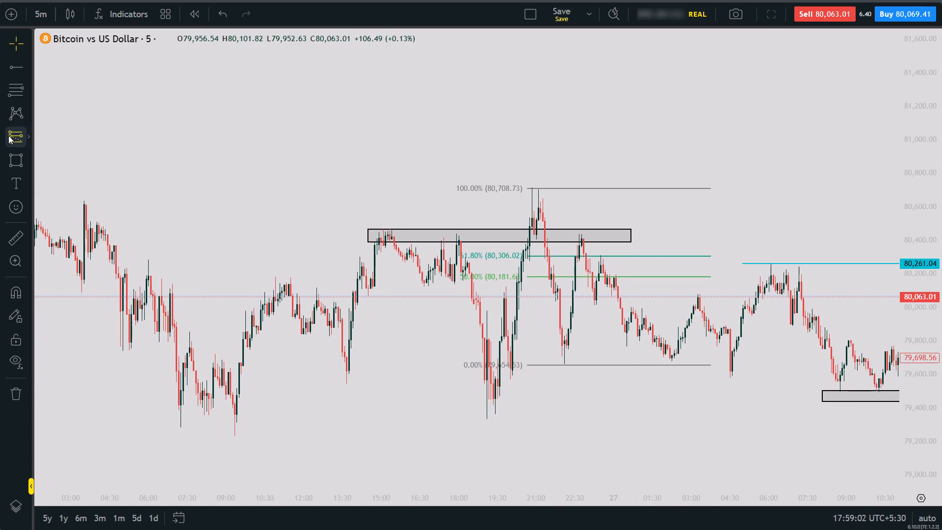
pyautogui.doubleClick(8, 135)
pyautogui.click(56, 175)
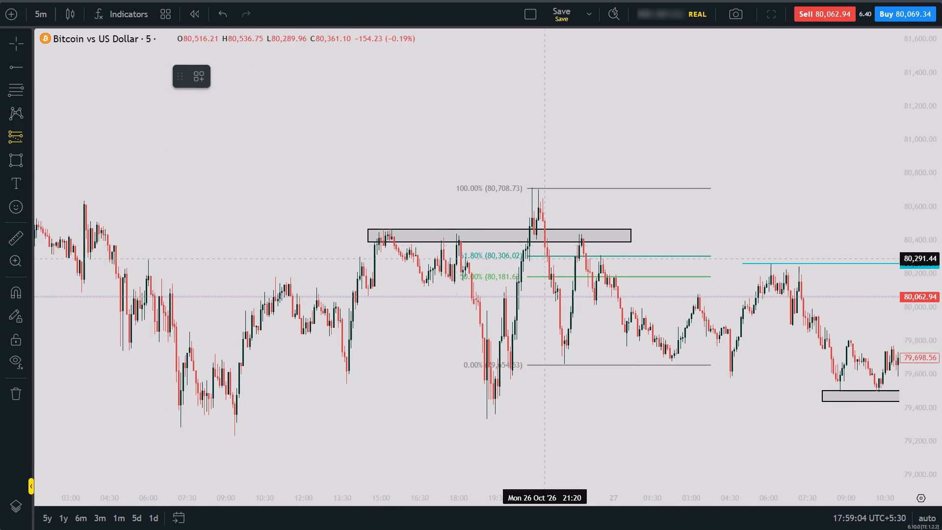
pyautogui.click(565, 257)
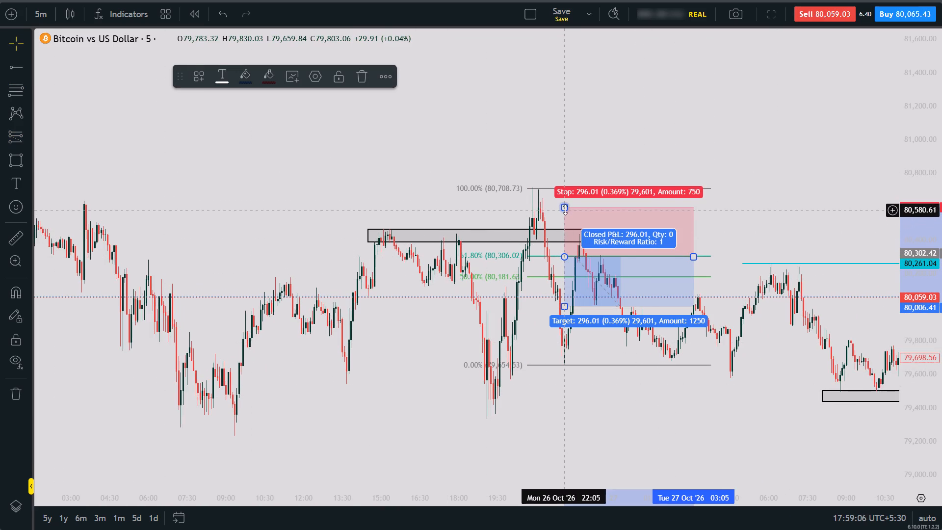
pyautogui.moveTo(565, 210); pyautogui.dragTo(561, 215)
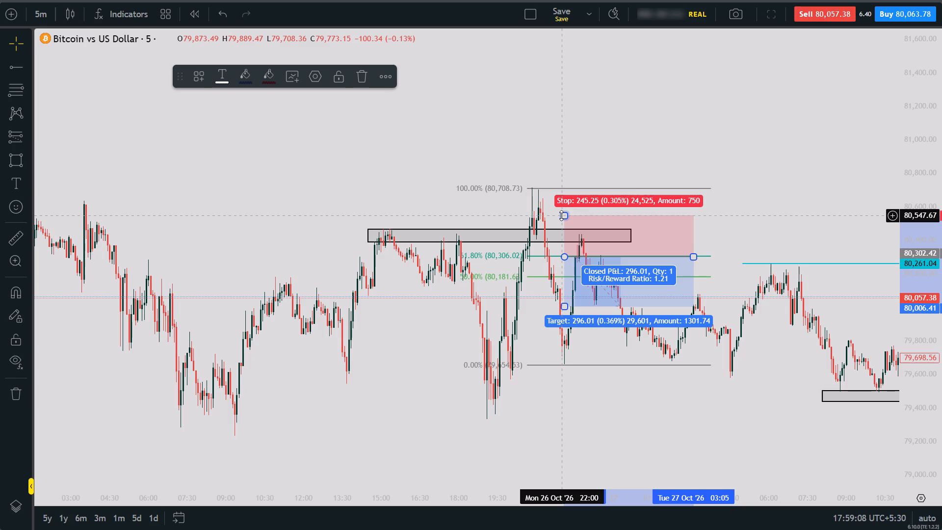
pyautogui.click(561, 215)
pyautogui.moveTo(561, 215); pyautogui.dragTo(558, 215)
pyautogui.moveTo(558, 215); pyautogui.dragTo(555, 221)
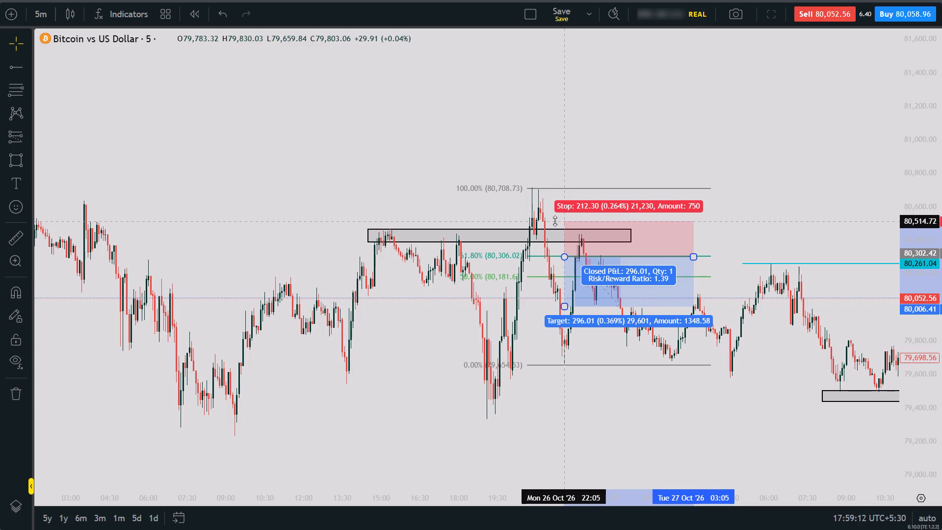
pyautogui.moveTo(555, 221); pyautogui.dragTo(555, 220)
# Lower the short position's target to about 79,622, just below the 0% Fibonacci level.
pyautogui.moveTo(564, 304); pyautogui.dragTo(565, 329)
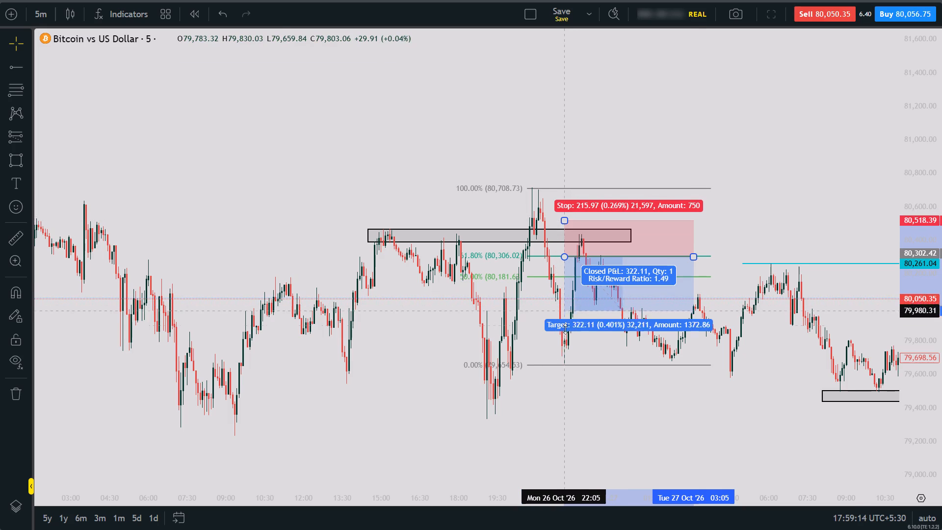
pyautogui.moveTo(565, 329); pyautogui.dragTo(562, 356)
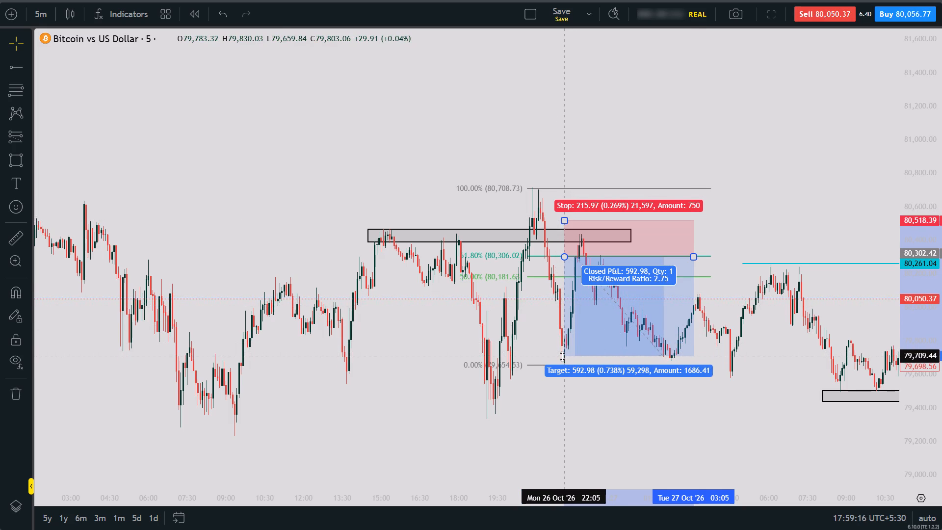
pyautogui.moveTo(562, 356); pyautogui.dragTo(560, 358)
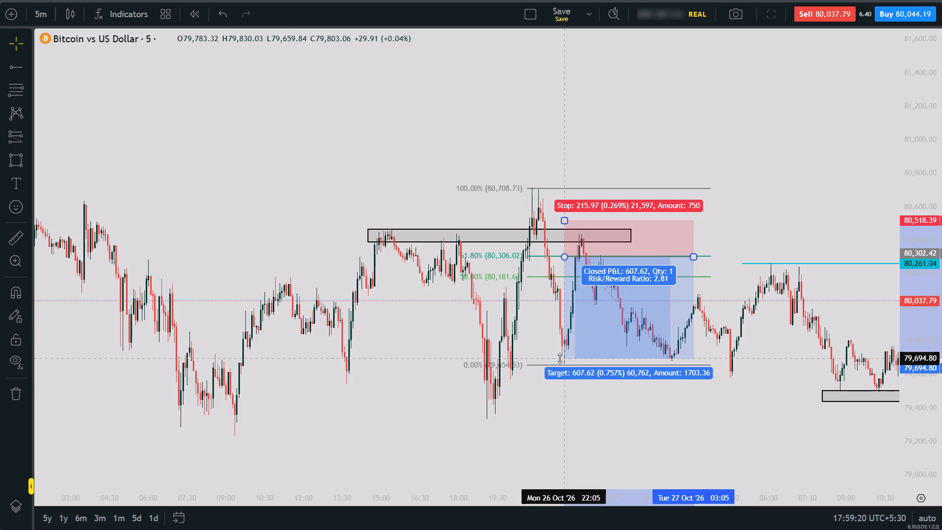
pyautogui.moveTo(560, 358); pyautogui.dragTo(544, 355)
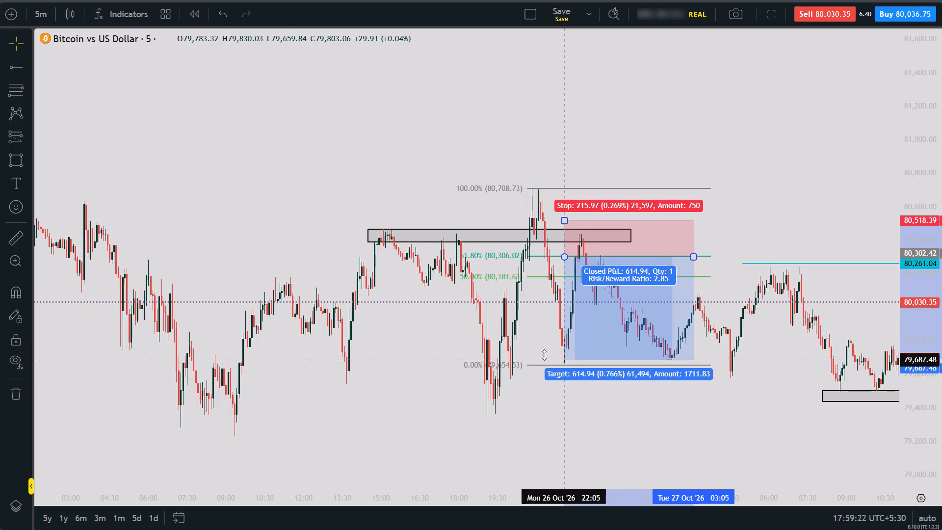
pyautogui.moveTo(544, 355); pyautogui.dragTo(545, 354)
pyautogui.moveTo(617, 408); pyautogui.dragTo(678, 401)
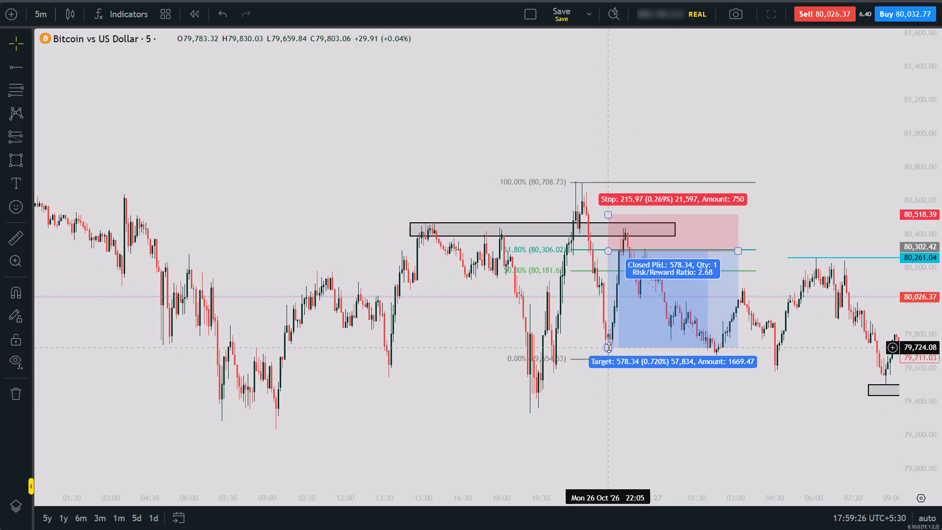
pyautogui.moveTo(609, 348); pyautogui.dragTo(609, 365)
# Extend the short position's end time to about 04:40 on 27 October.
pyautogui.moveTo(741, 249); pyautogui.dragTo(761, 252)
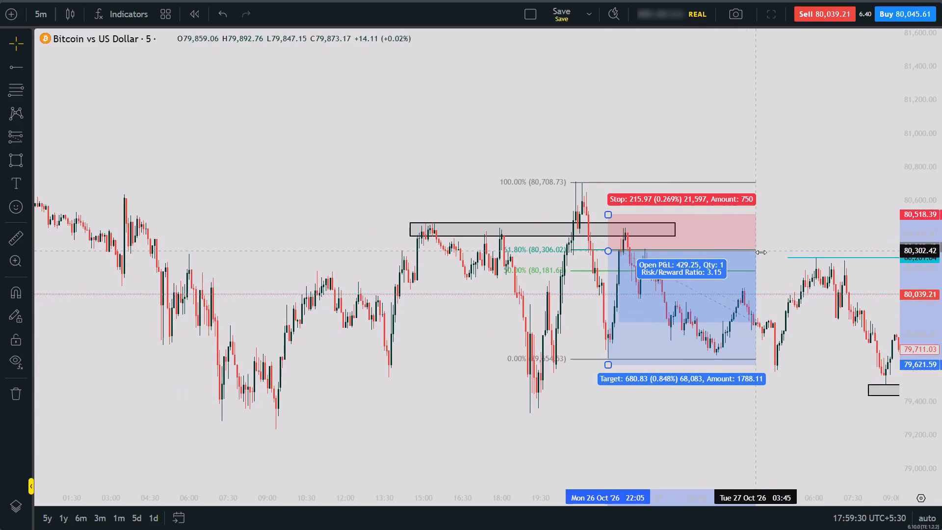
pyautogui.moveTo(761, 252); pyautogui.dragTo(781, 252)
# Delete the short position drawn from the 61.8% Fibonacci level on 26 October.
pyautogui.moveTo(882, 174); pyautogui.dragTo(727, 183)
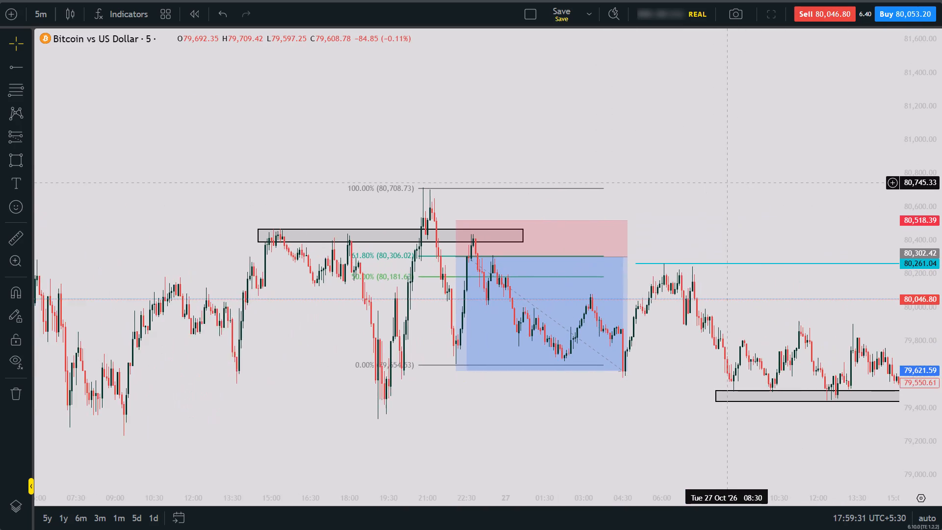
pyautogui.moveTo(727, 183); pyautogui.dragTo(715, 177)
pyautogui.moveTo(715, 177); pyautogui.dragTo(704, 174)
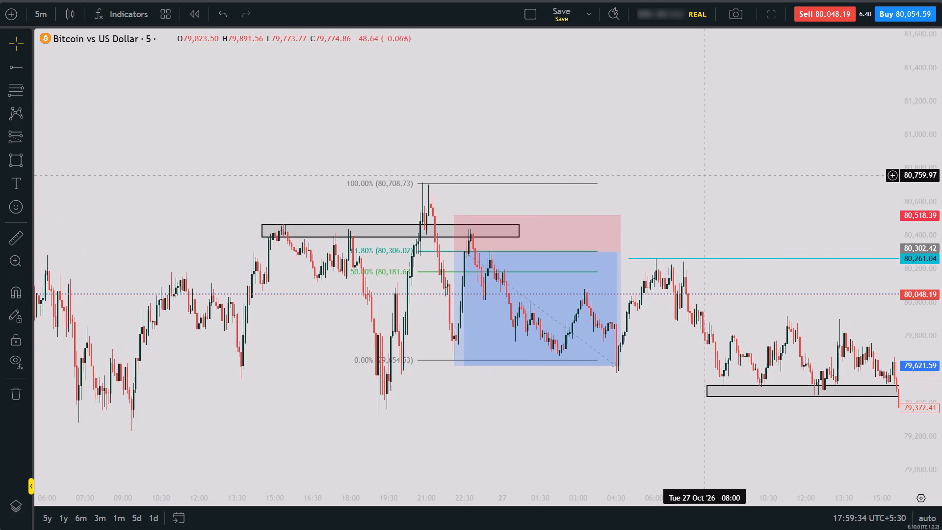
pyautogui.moveTo(930, 291); pyautogui.dragTo(927, 263)
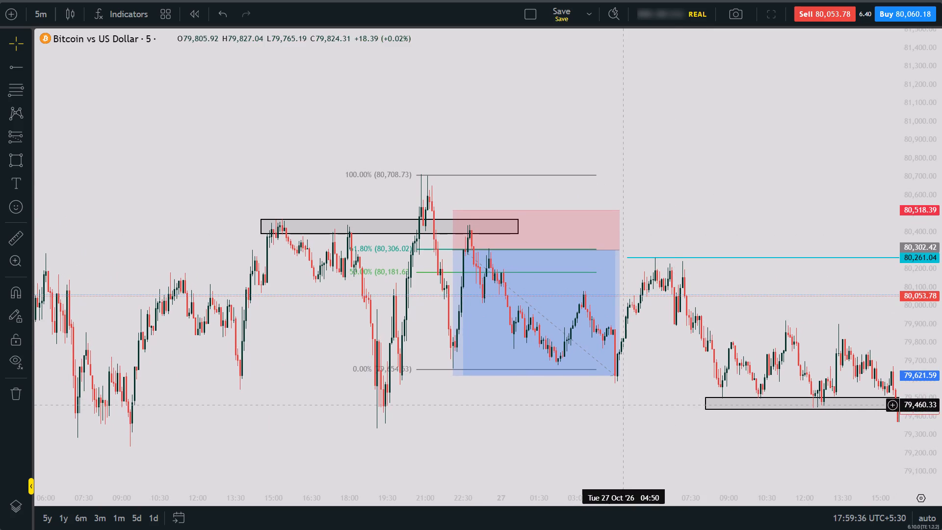
pyautogui.moveTo(621, 406); pyautogui.dragTo(583, 411)
pyautogui.moveTo(583, 411); pyautogui.dragTo(575, 411)
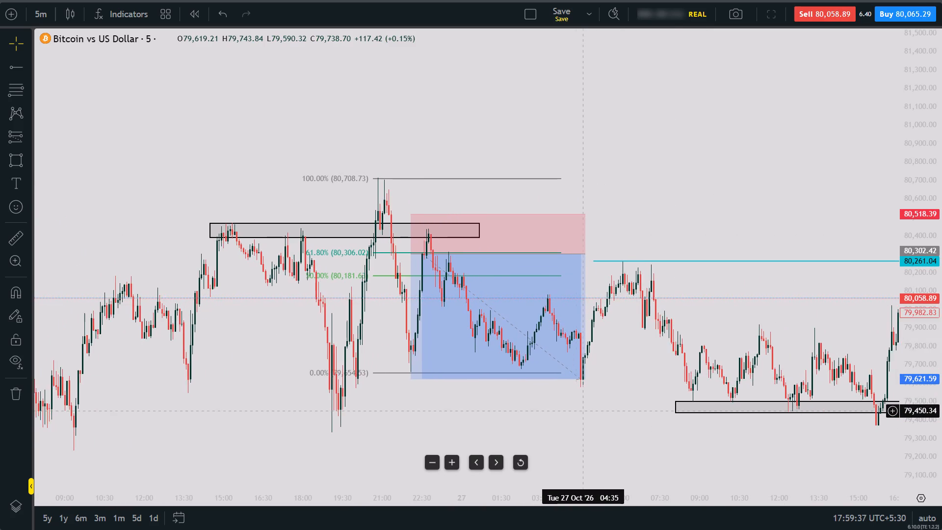
pyautogui.moveTo(575, 411); pyautogui.dragTo(551, 407)
pyautogui.moveTo(551, 407); pyautogui.dragTo(653, 408)
pyautogui.click(597, 335)
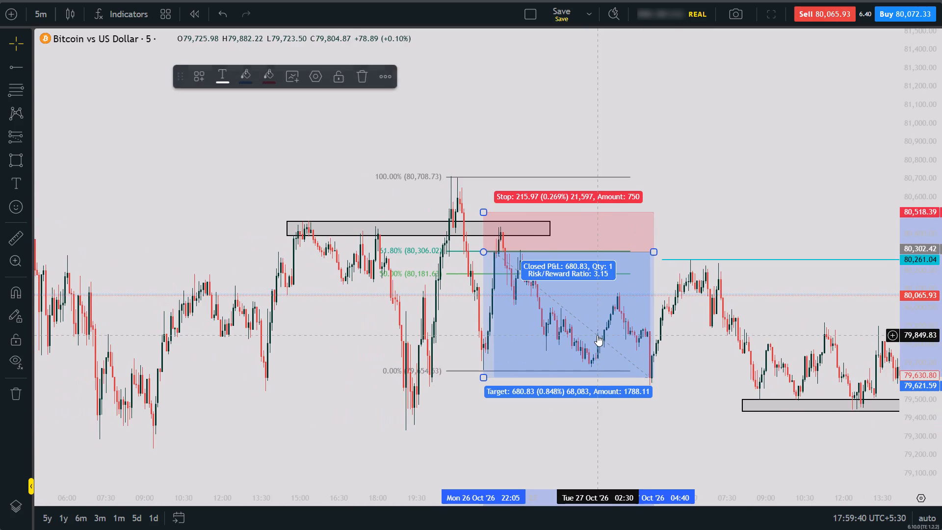
pyautogui.click(359, 79)
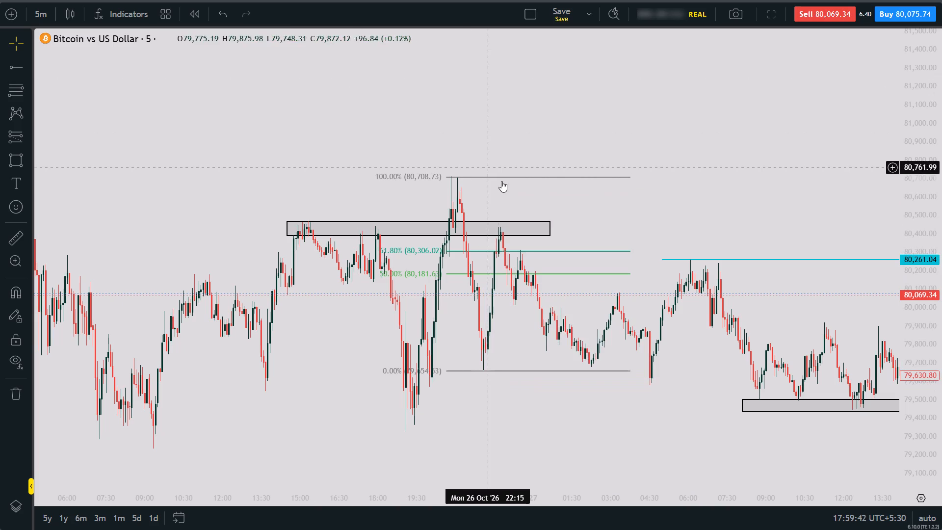
# Delete the Fib Retracement drawn from the 26 October high at 80,708.73 down to 79,654.53.
pyautogui.click(503, 178)
pyautogui.click(341, 80)
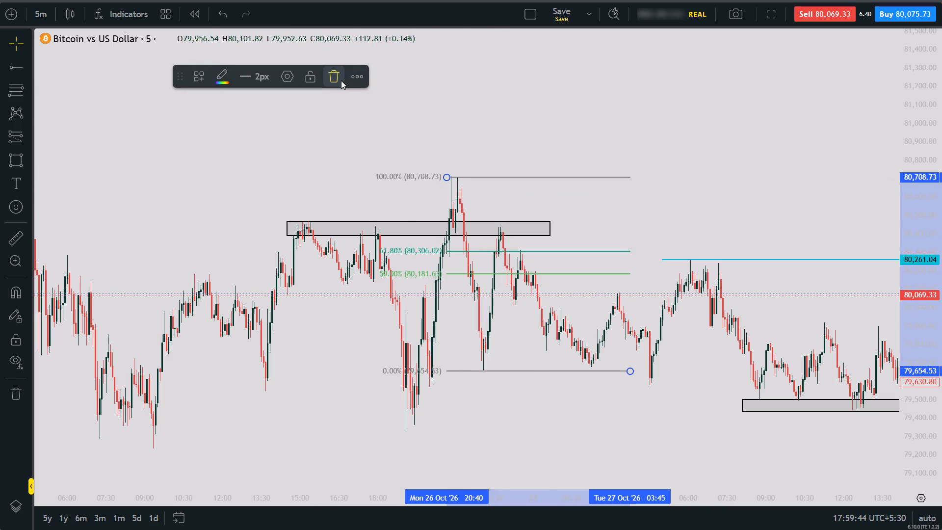
# Examine price action from the 26 October high zone through the 27 October support zone to the latest candles.
pyautogui.moveTo(668, 159); pyautogui.dragTo(605, 164)
pyautogui.moveTo(605, 164); pyautogui.dragTo(716, 185)
pyautogui.moveTo(927, 132); pyautogui.dragTo(941, 140)
pyautogui.moveTo(635, 232); pyautogui.dragTo(730, 224)
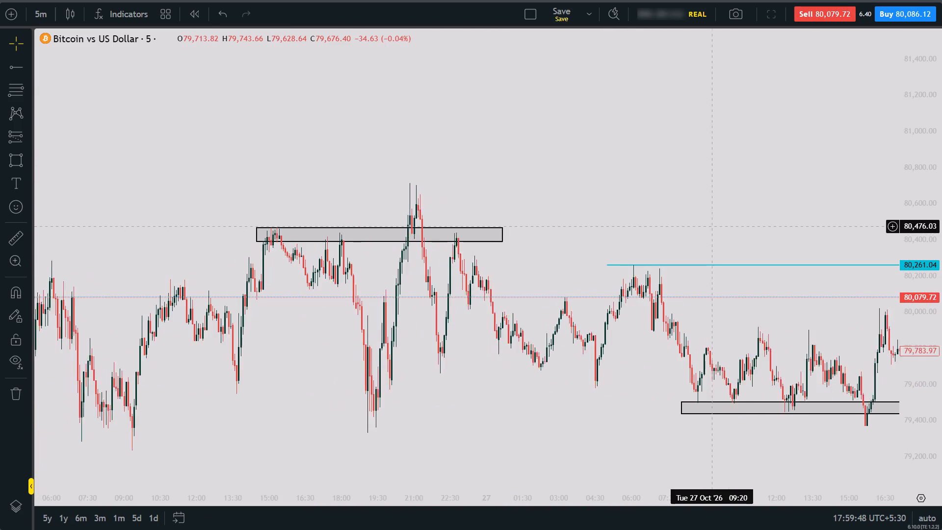
pyautogui.moveTo(730, 224); pyautogui.dragTo(623, 221)
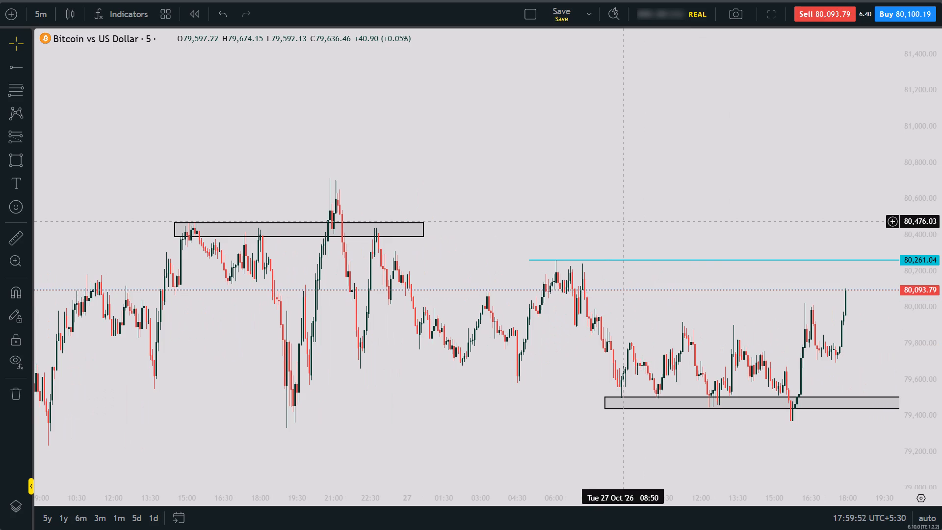
pyautogui.moveTo(623, 221); pyautogui.dragTo(584, 214)
pyautogui.moveTo(747, 217); pyautogui.dragTo(672, 177)
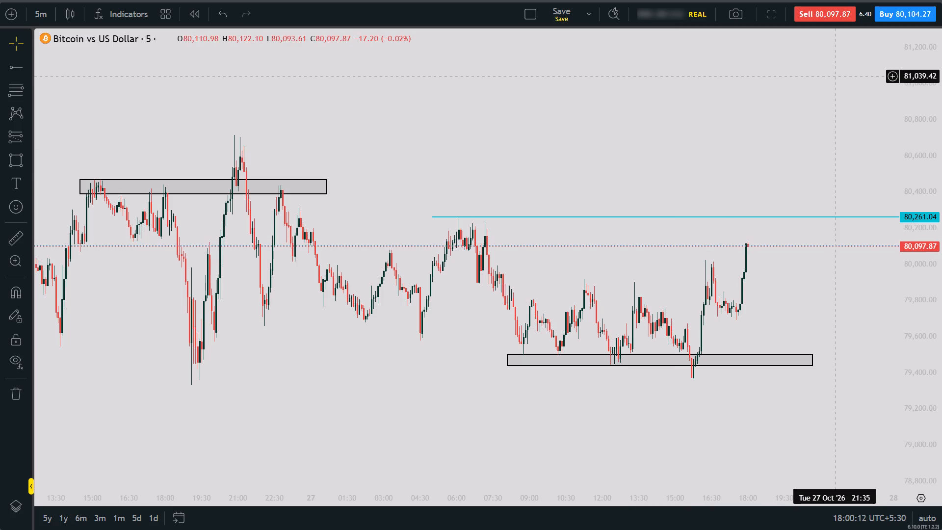
pyautogui.click(602, 280)
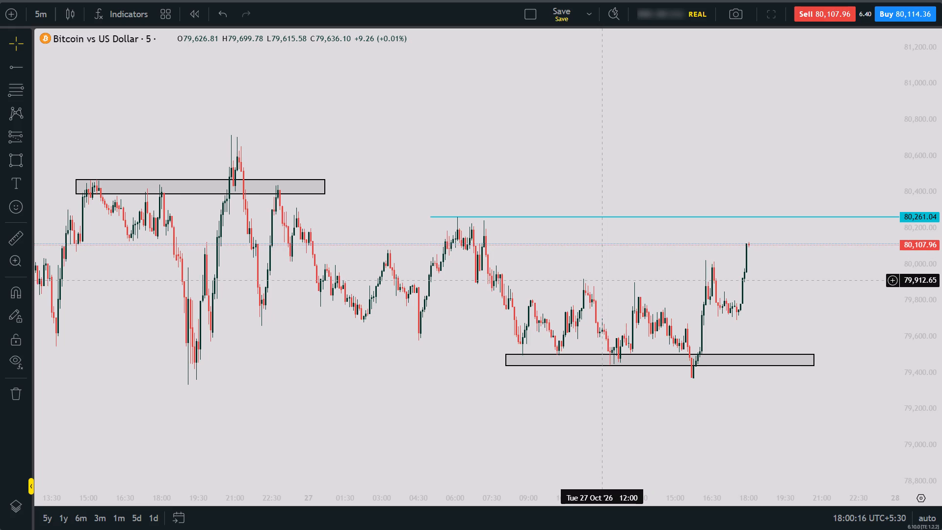
pyautogui.moveTo(603, 279); pyautogui.dragTo(596, 278)
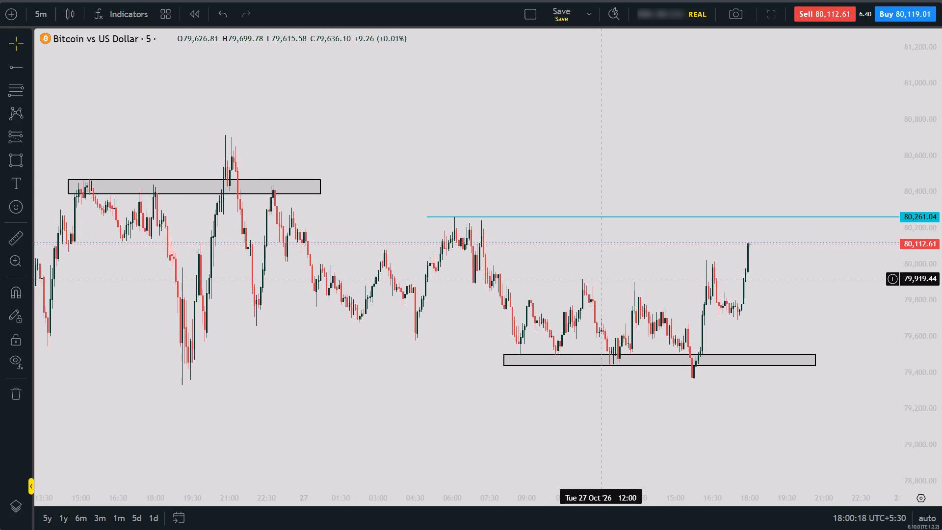
pyautogui.moveTo(596, 278); pyautogui.dragTo(559, 268)
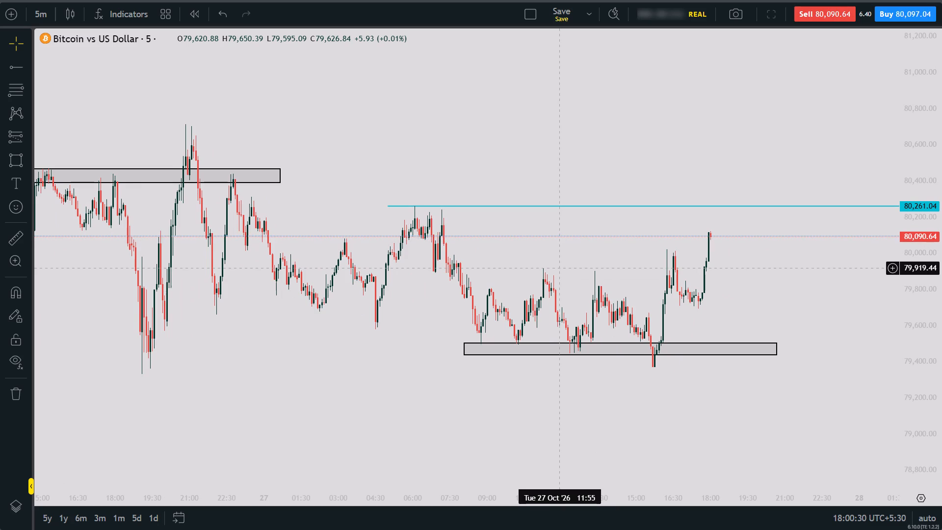
pyautogui.moveTo(621, 258); pyautogui.dragTo(592, 256)
pyautogui.moveTo(592, 256); pyautogui.dragTo(680, 266)
pyautogui.click(680, 266)
pyautogui.moveTo(680, 266); pyautogui.dragTo(704, 265)
pyautogui.moveTo(704, 265); pyautogui.dragTo(731, 265)
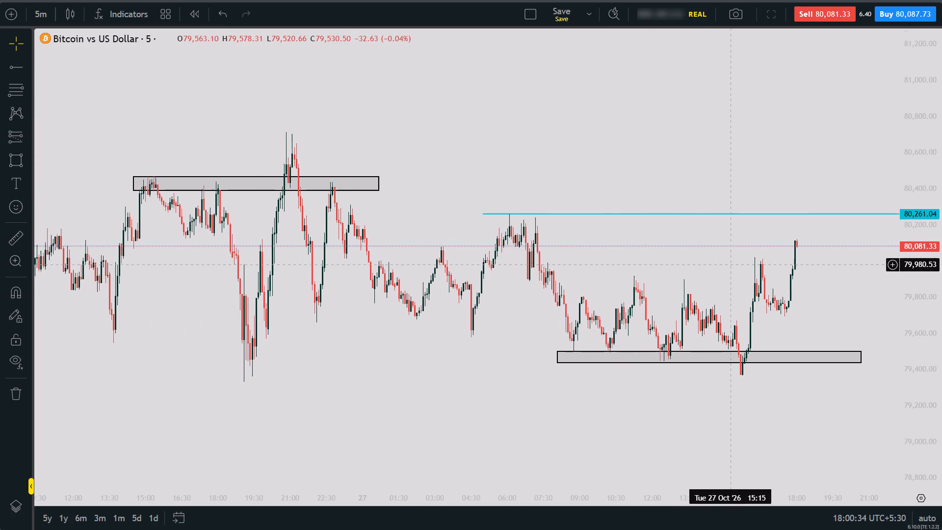
# Delete the rectangle marking the 26 October high zone between about 80,390 and 80,467.
pyautogui.click(380, 179)
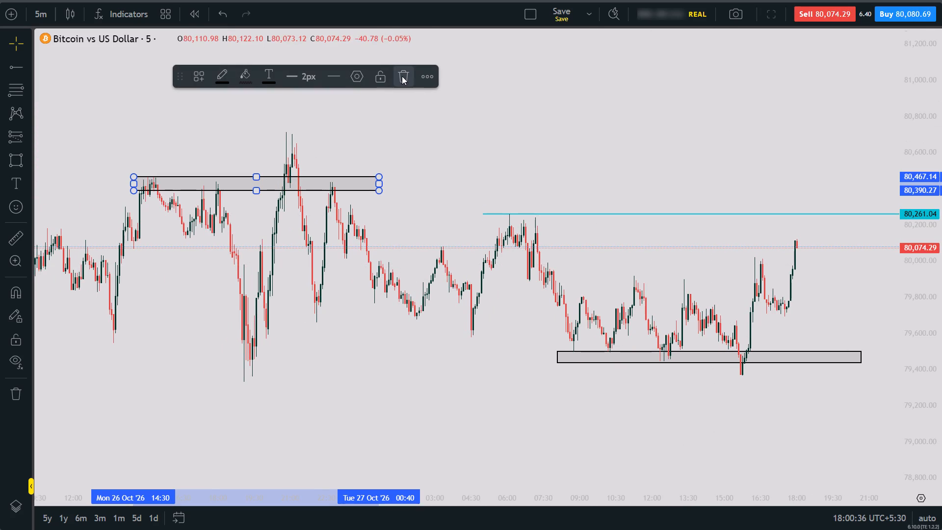
pyautogui.click(402, 76)
# Examine the earlier price swings across 25 and 26 October, including their highs and lows.
pyautogui.moveTo(358, 393); pyautogui.dragTo(654, 399)
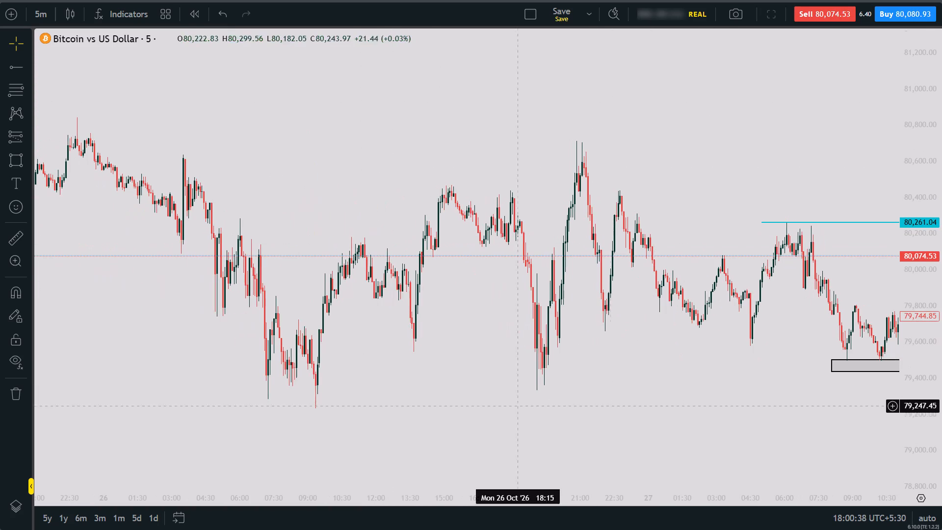
pyautogui.moveTo(382, 422); pyautogui.dragTo(685, 437)
pyautogui.moveTo(591, 383); pyautogui.dragTo(711, 384)
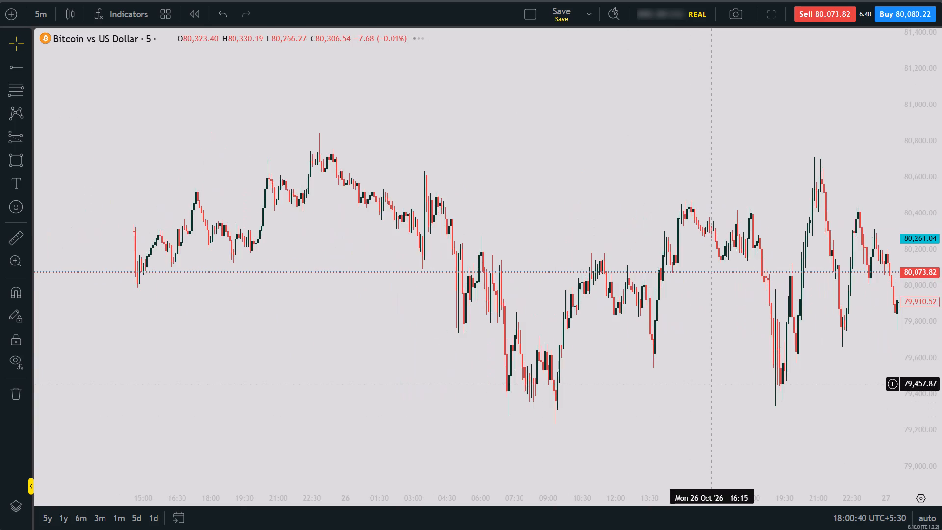
pyautogui.moveTo(711, 384); pyautogui.dragTo(635, 396)
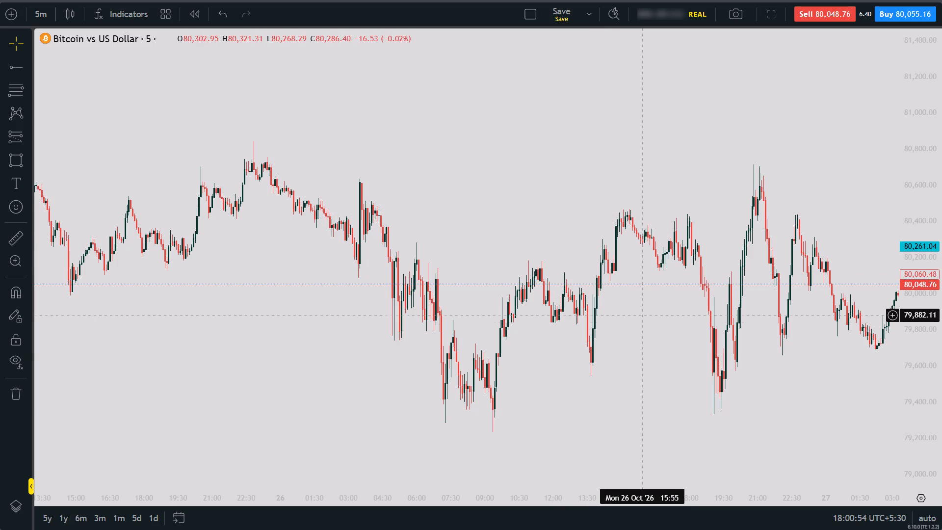
pyautogui.moveTo(611, 375); pyautogui.dragTo(564, 370)
pyautogui.moveTo(590, 371); pyautogui.dragTo(557, 372)
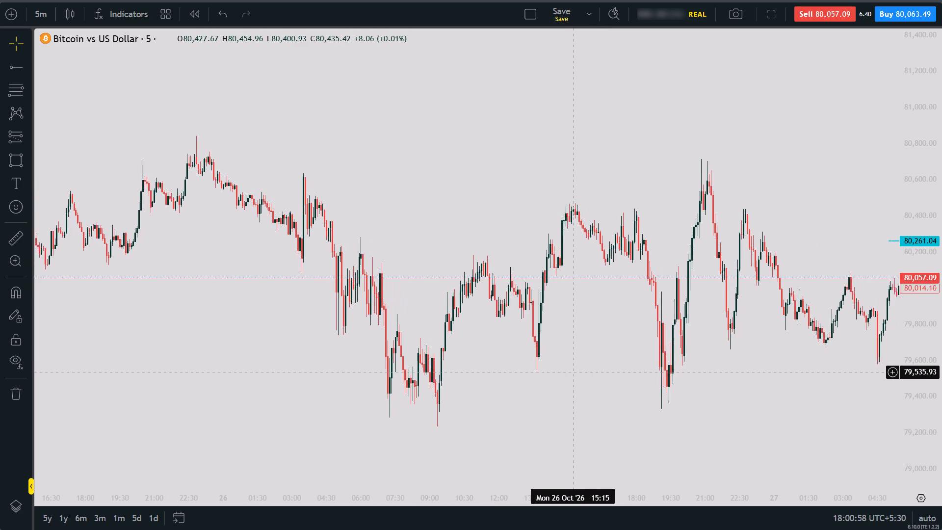
pyautogui.moveTo(557, 372); pyautogui.dragTo(554, 366)
pyautogui.click(554, 366)
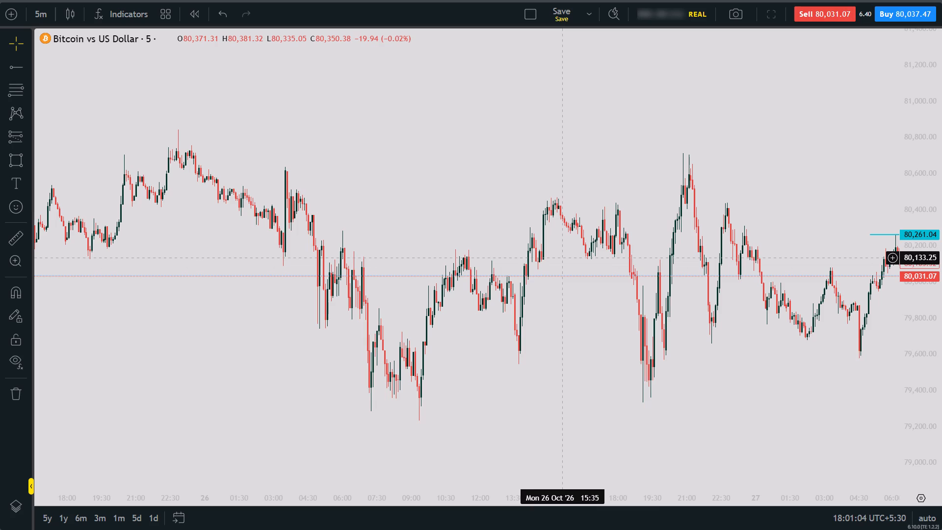
pyautogui.moveTo(552, 348); pyautogui.dragTo(545, 341)
pyautogui.moveTo(545, 341); pyautogui.dragTo(540, 340)
pyautogui.click(540, 340)
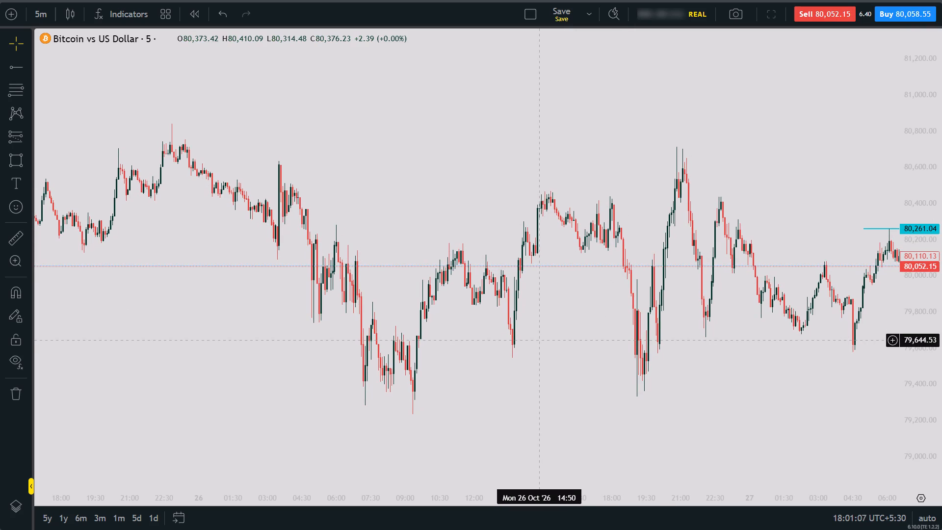
pyautogui.click(538, 340)
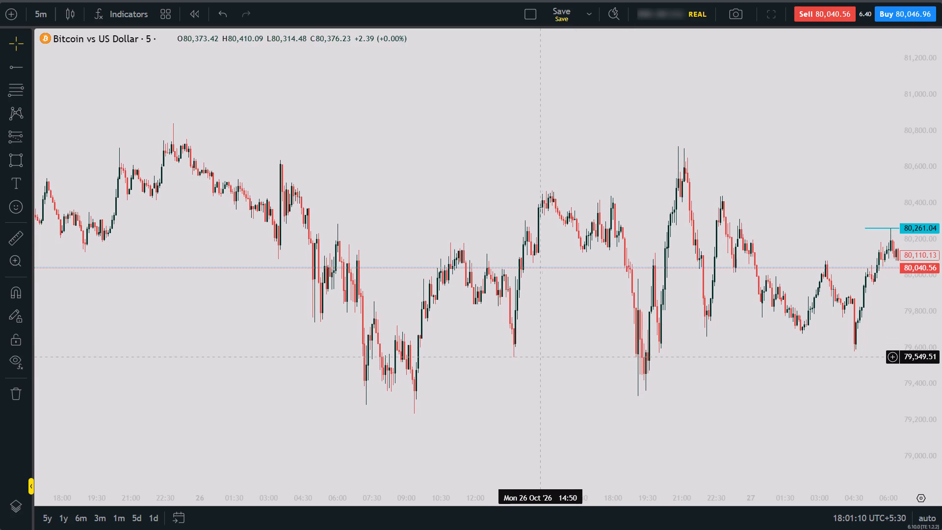
pyautogui.moveTo(540, 357); pyautogui.dragTo(523, 355)
pyautogui.moveTo(523, 355); pyautogui.dragTo(513, 353)
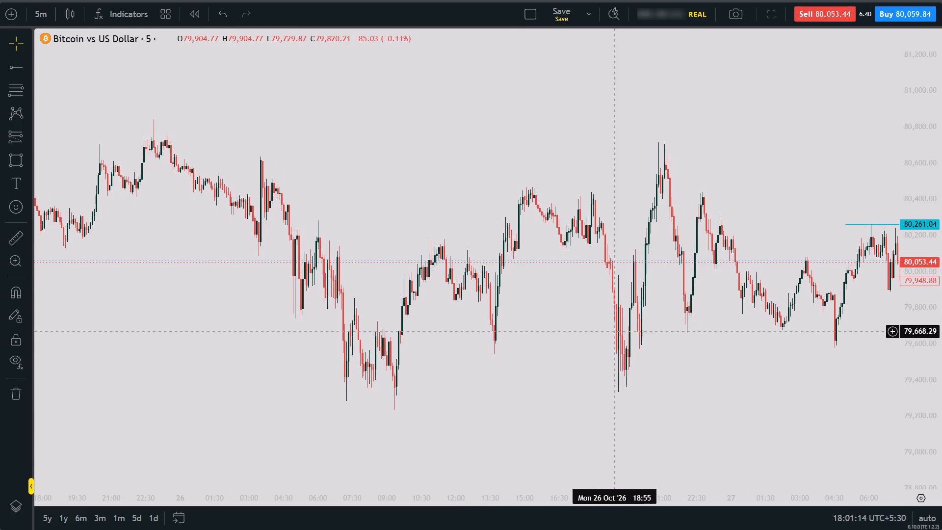
# Examine the 27 October price action between the 80,261.04 high line and the support zone near 79,450, up to the latest candles.
pyautogui.moveTo(710, 371); pyautogui.dragTo(565, 349)
pyautogui.moveTo(565, 349); pyautogui.dragTo(609, 353)
pyautogui.moveTo(609, 353); pyautogui.dragTo(671, 366)
pyautogui.moveTo(941, 192); pyautogui.dragTo(941, 205)
pyautogui.moveTo(686, 336); pyautogui.dragTo(640, 337)
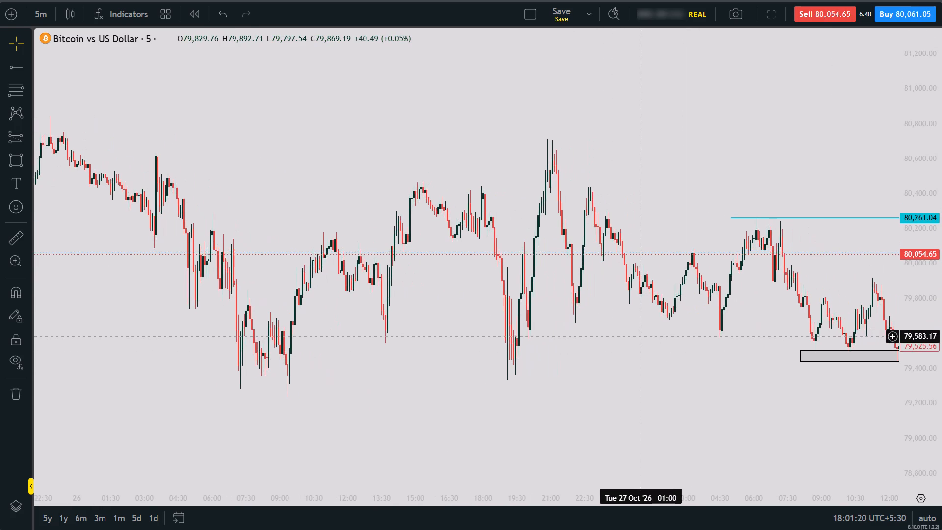
pyautogui.moveTo(640, 337); pyautogui.dragTo(603, 332)
pyautogui.moveTo(603, 332); pyautogui.dragTo(515, 326)
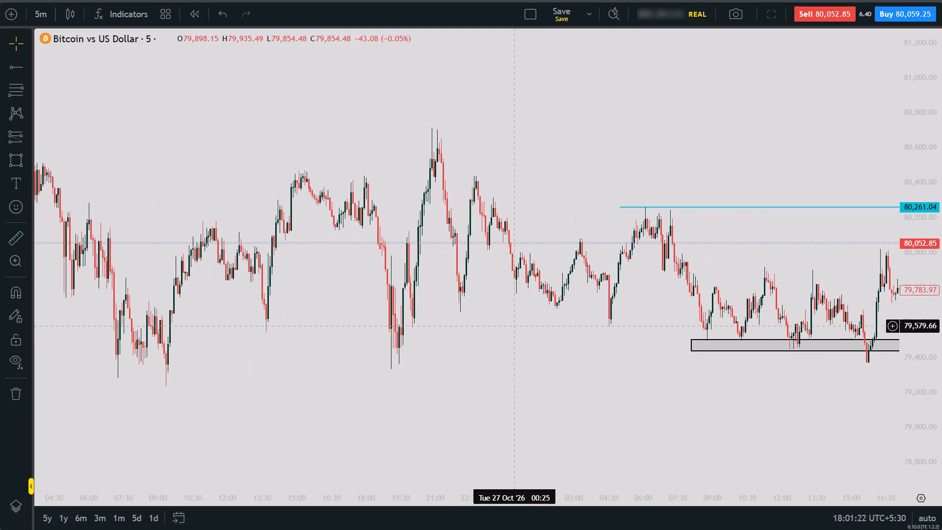
pyautogui.moveTo(624, 365); pyautogui.dragTo(493, 348)
pyautogui.moveTo(729, 367); pyautogui.dragTo(609, 384)
pyautogui.moveTo(609, 384); pyautogui.dragTo(736, 410)
pyautogui.moveTo(919, 382); pyautogui.dragTo(922, 369)
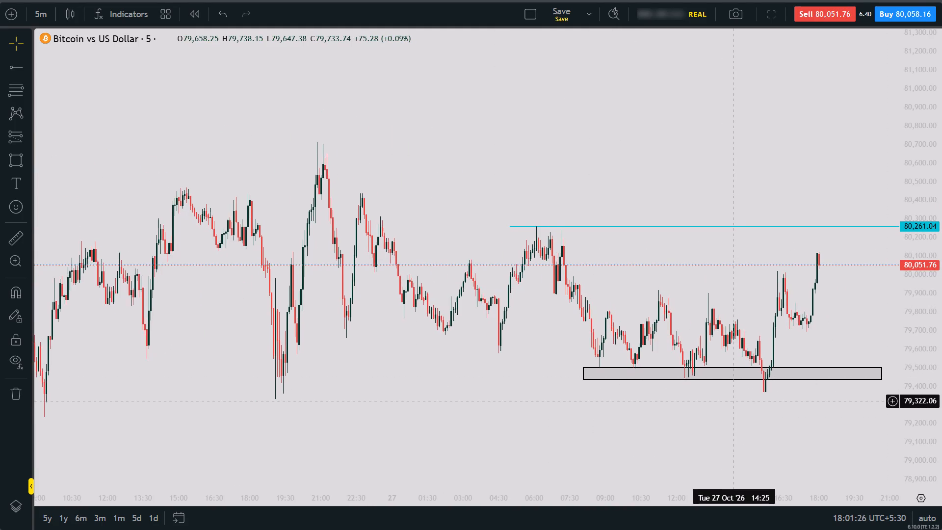
pyautogui.moveTo(734, 401); pyautogui.dragTo(670, 399)
pyautogui.moveTo(670, 399); pyautogui.dragTo(630, 392)
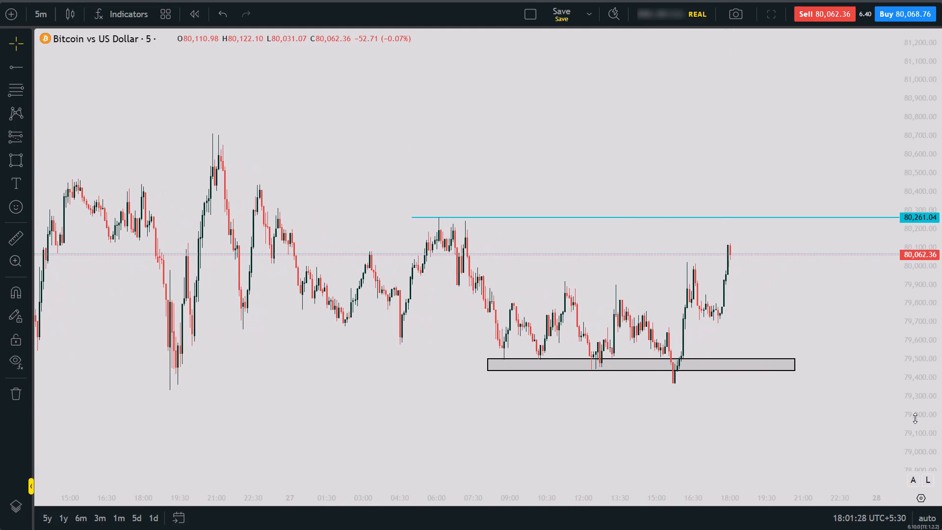
pyautogui.moveTo(915, 418); pyautogui.dragTo(916, 411)
pyautogui.doubleClick(702, 410)
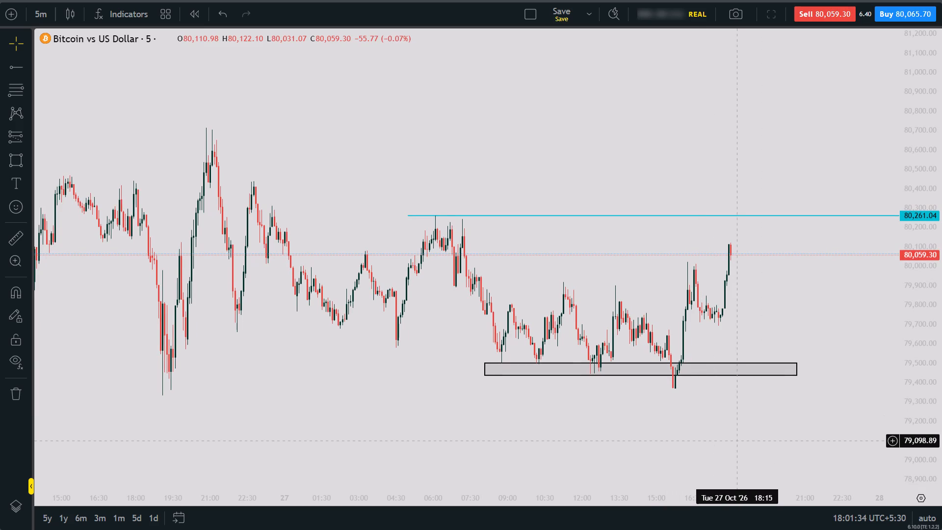
pyautogui.moveTo(736, 441); pyautogui.dragTo(723, 435)
pyautogui.doubleClick(723, 435)
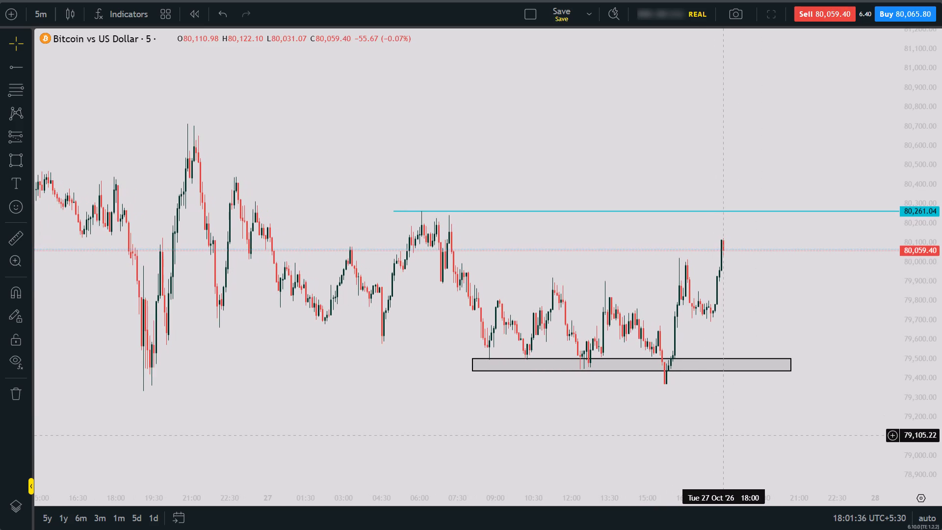
pyautogui.moveTo(723, 435); pyautogui.dragTo(731, 435)
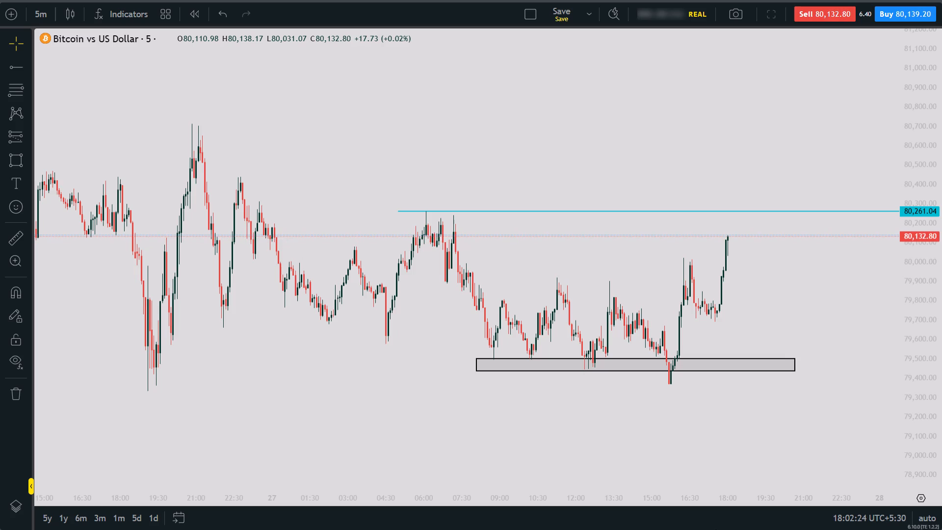
pyautogui.moveTo(802, 321); pyautogui.dragTo(800, 321)
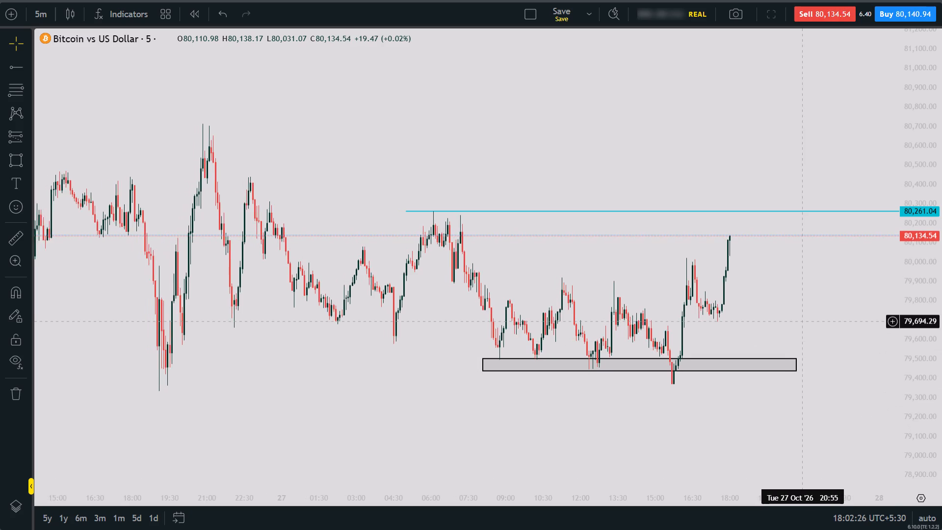
pyautogui.moveTo(800, 321); pyautogui.dragTo(744, 318)
pyautogui.moveTo(921, 309); pyautogui.dragTo(919, 296)
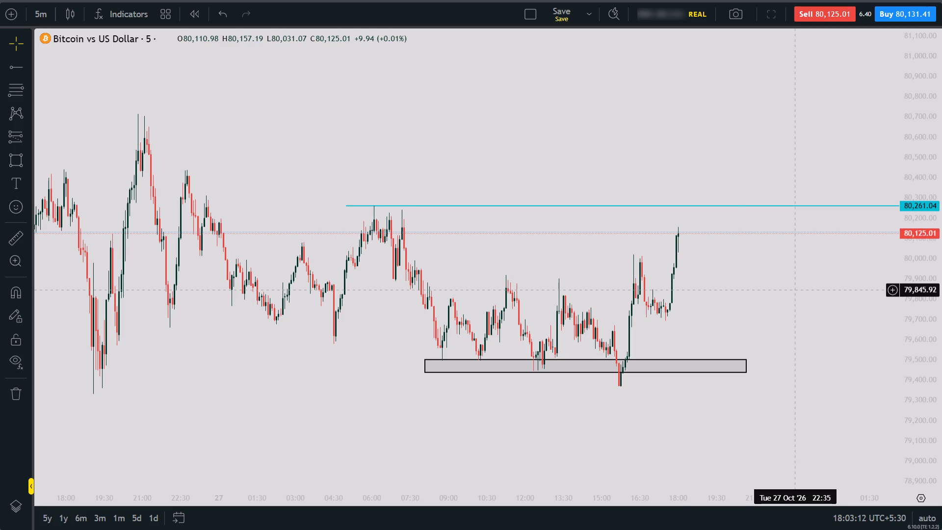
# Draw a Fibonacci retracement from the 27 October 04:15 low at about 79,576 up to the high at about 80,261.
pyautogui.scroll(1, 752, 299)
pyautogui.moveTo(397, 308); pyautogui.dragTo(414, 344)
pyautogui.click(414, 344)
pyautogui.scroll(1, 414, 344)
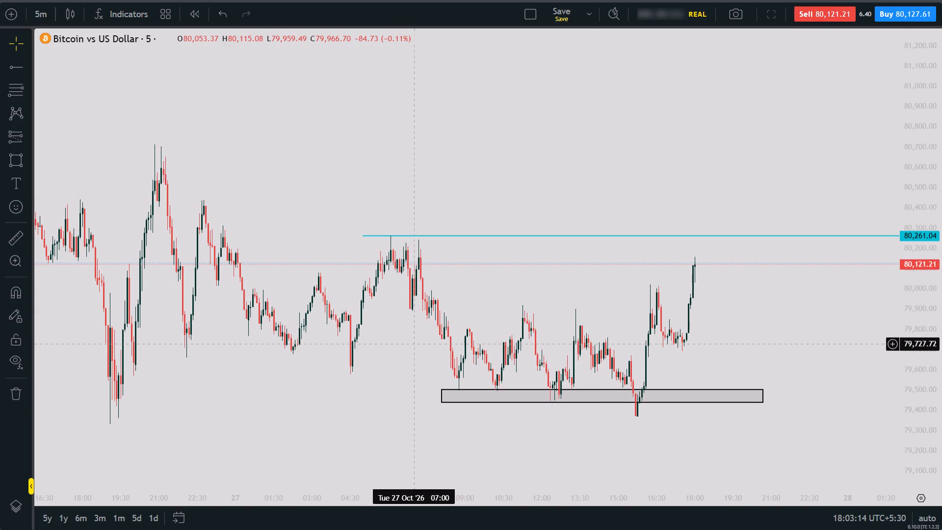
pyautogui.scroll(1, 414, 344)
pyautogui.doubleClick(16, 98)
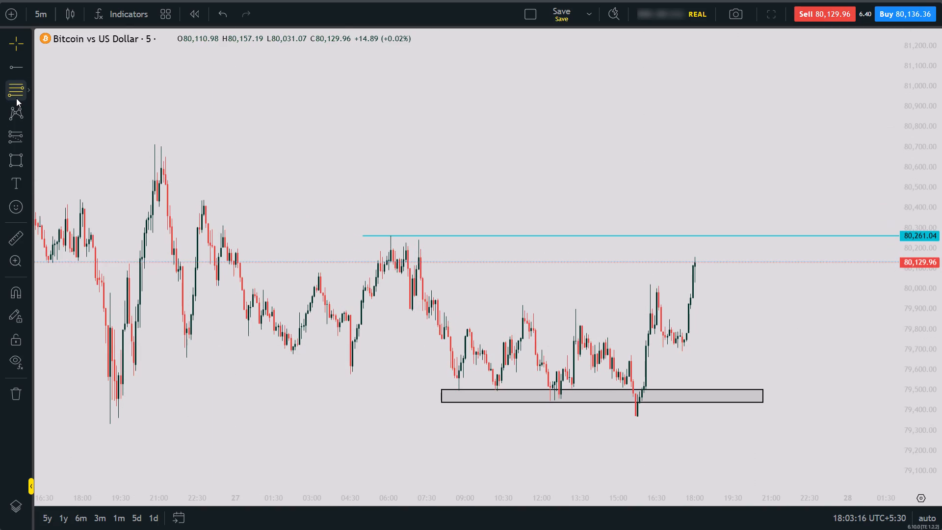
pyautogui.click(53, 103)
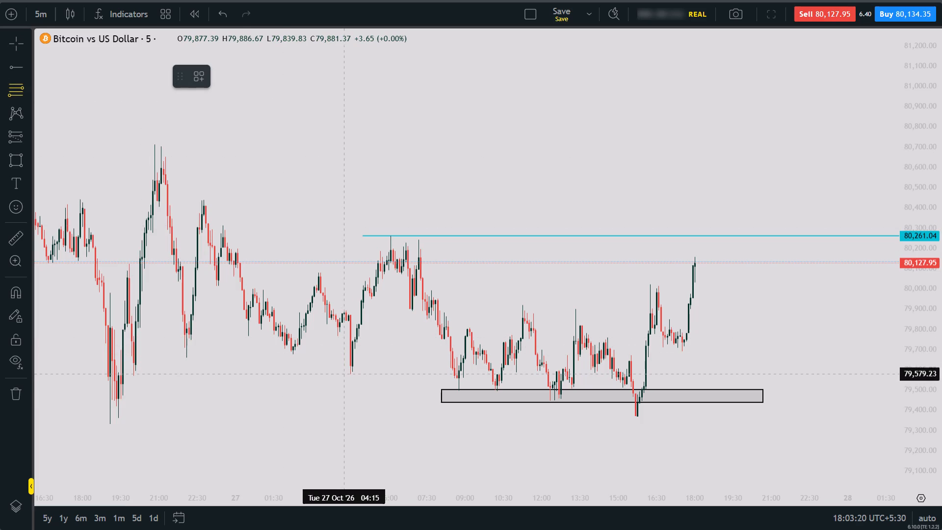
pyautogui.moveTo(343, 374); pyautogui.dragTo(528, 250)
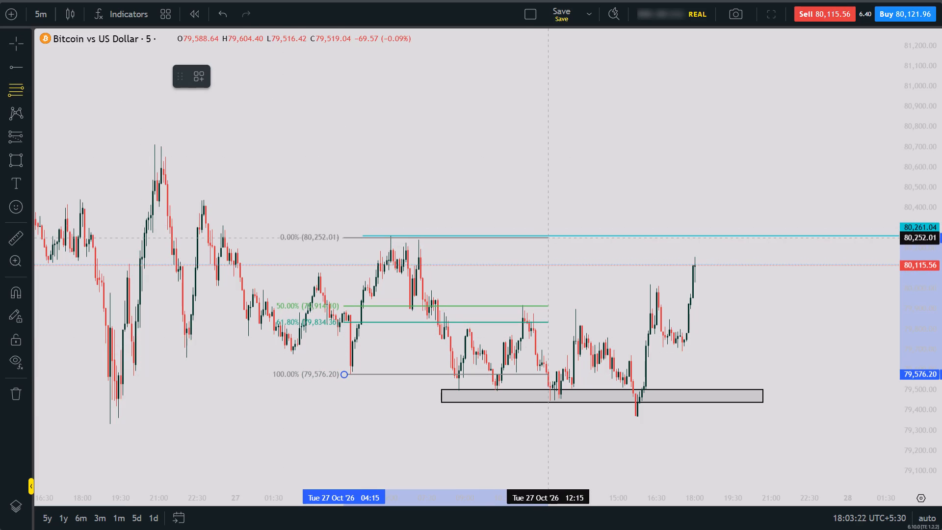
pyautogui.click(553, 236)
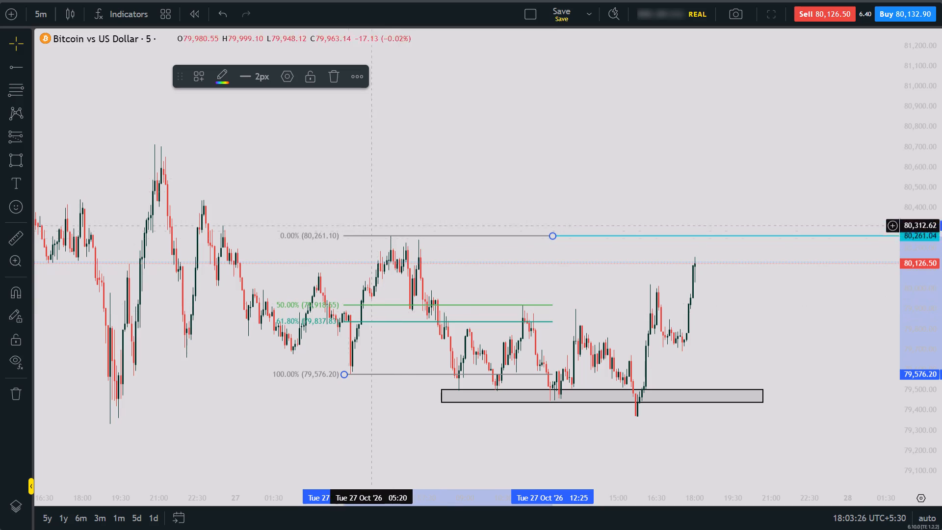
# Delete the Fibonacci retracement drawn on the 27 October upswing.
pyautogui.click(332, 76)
# Examine the earlier price swings across 25 and 26 October for a downswing suited to a Fibonacci example.
pyautogui.moveTo(349, 142); pyautogui.dragTo(481, 144)
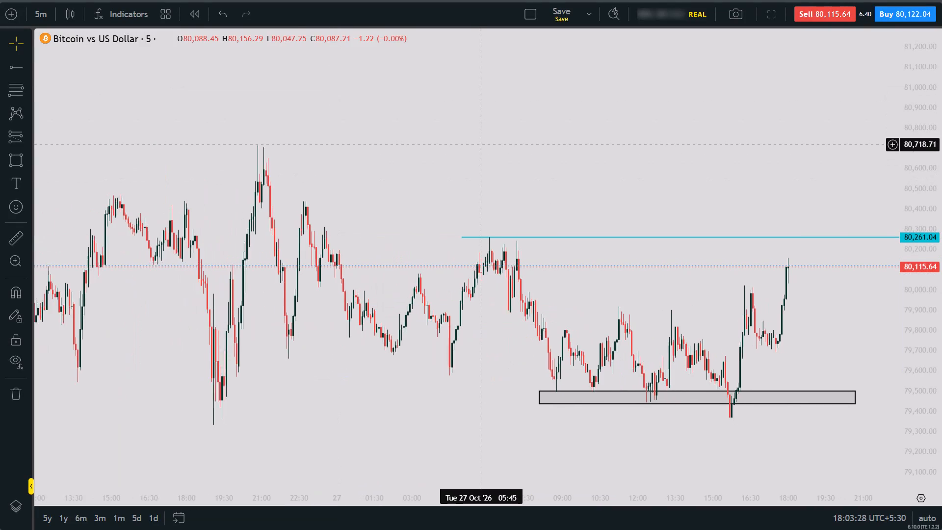
pyautogui.moveTo(481, 144); pyautogui.dragTo(597, 153)
pyautogui.moveTo(597, 153); pyautogui.dragTo(685, 133)
pyautogui.moveTo(357, 430); pyautogui.dragTo(754, 355)
pyautogui.moveTo(513, 364); pyautogui.dragTo(848, 365)
pyautogui.moveTo(941, 242); pyautogui.dragTo(941, 268)
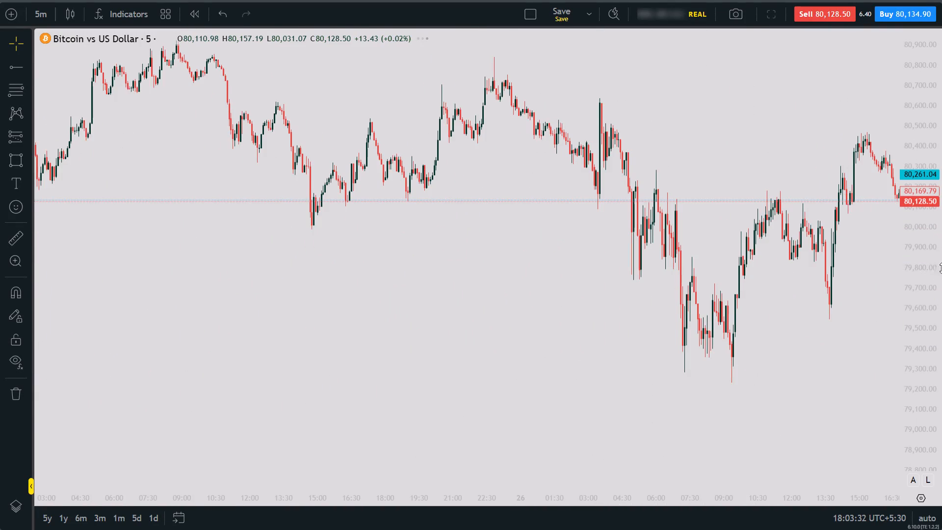
pyautogui.moveTo(941, 268); pyautogui.dragTo(941, 275)
pyautogui.click(553, 327)
pyautogui.moveTo(564, 378); pyautogui.dragTo(431, 385)
pyautogui.moveTo(431, 385); pyautogui.dragTo(414, 385)
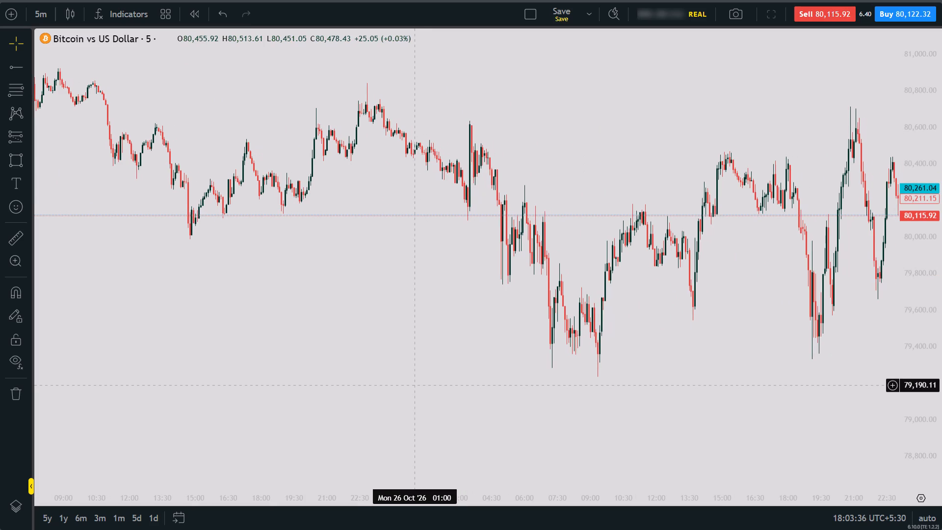
pyautogui.moveTo(414, 385); pyautogui.dragTo(421, 392)
pyautogui.moveTo(421, 392); pyautogui.dragTo(430, 397)
pyautogui.moveTo(430, 397); pyautogui.dragTo(432, 409)
pyautogui.moveTo(432, 409); pyautogui.dragTo(401, 414)
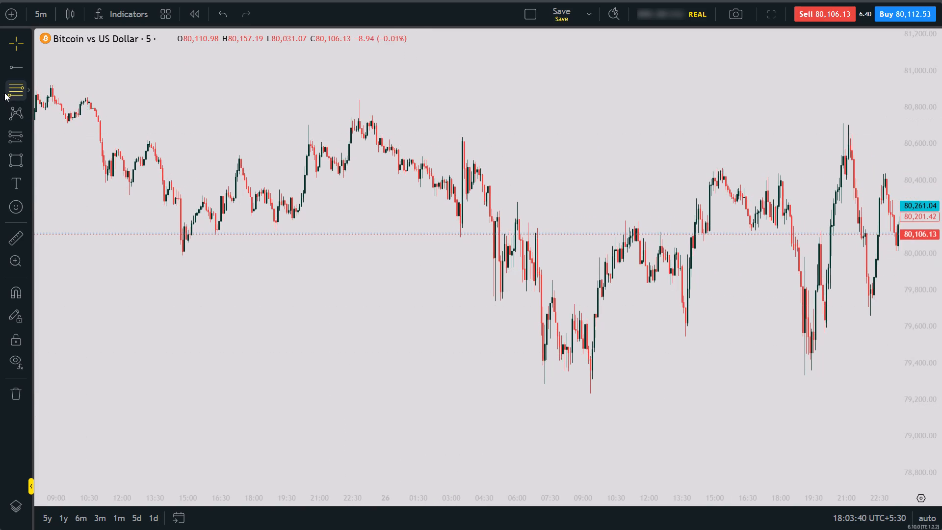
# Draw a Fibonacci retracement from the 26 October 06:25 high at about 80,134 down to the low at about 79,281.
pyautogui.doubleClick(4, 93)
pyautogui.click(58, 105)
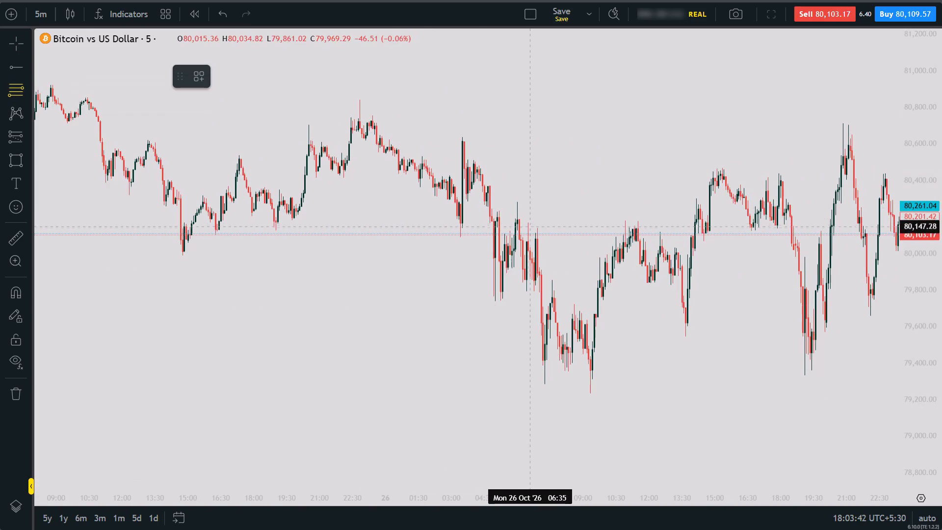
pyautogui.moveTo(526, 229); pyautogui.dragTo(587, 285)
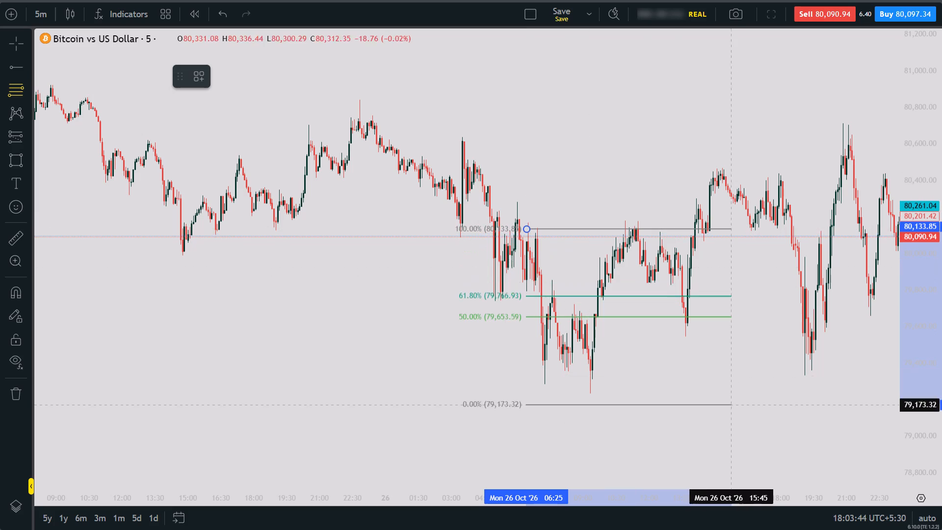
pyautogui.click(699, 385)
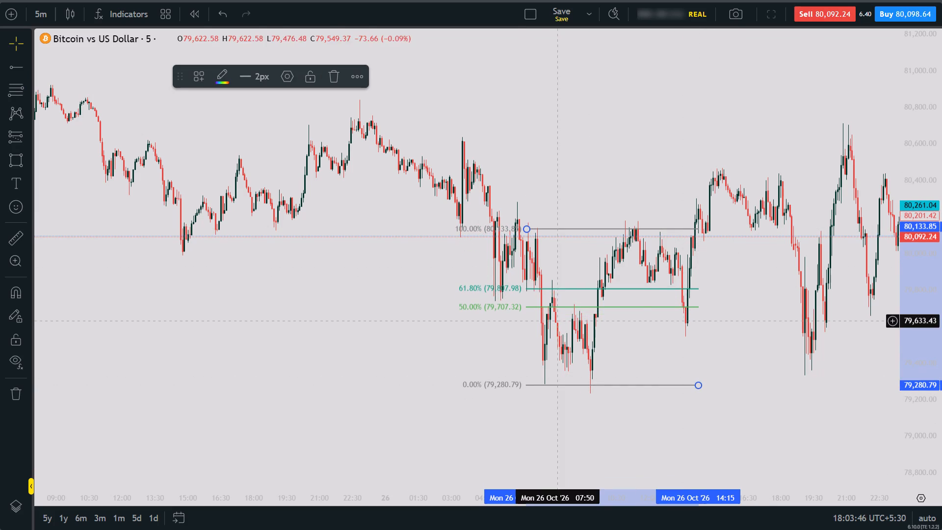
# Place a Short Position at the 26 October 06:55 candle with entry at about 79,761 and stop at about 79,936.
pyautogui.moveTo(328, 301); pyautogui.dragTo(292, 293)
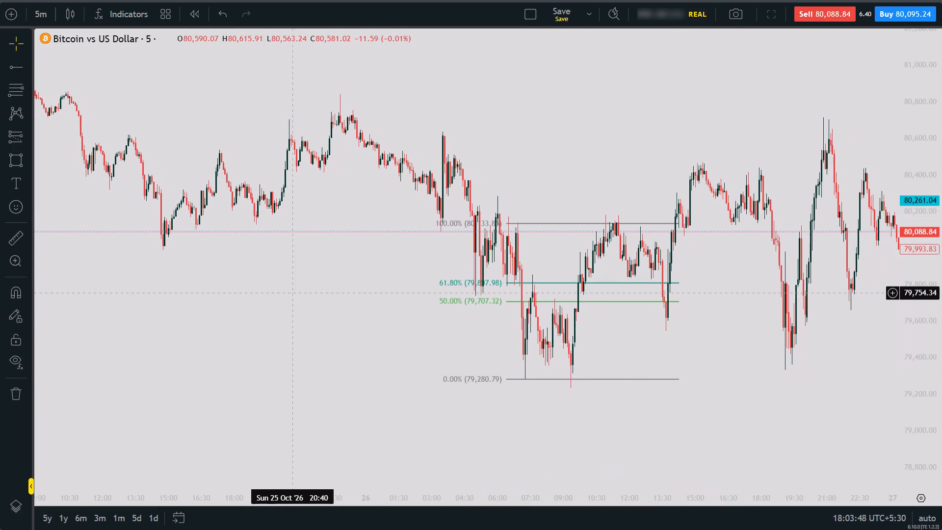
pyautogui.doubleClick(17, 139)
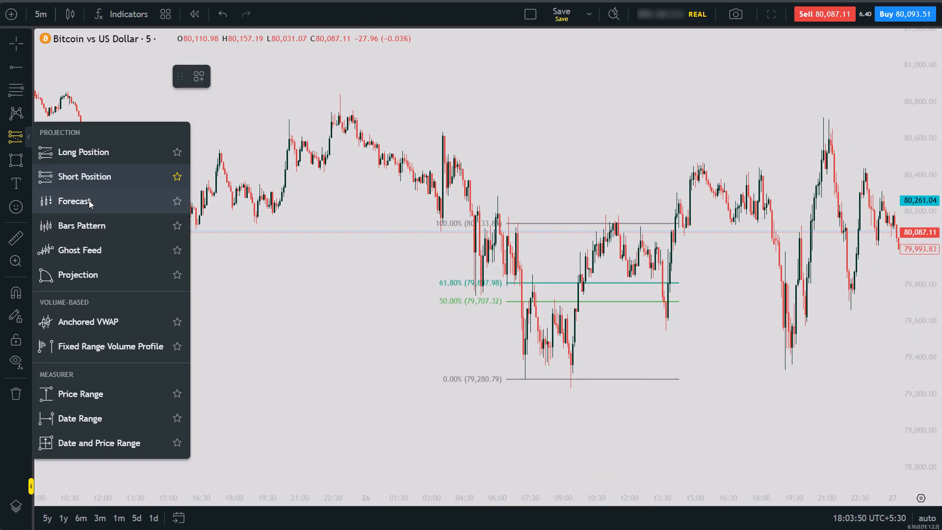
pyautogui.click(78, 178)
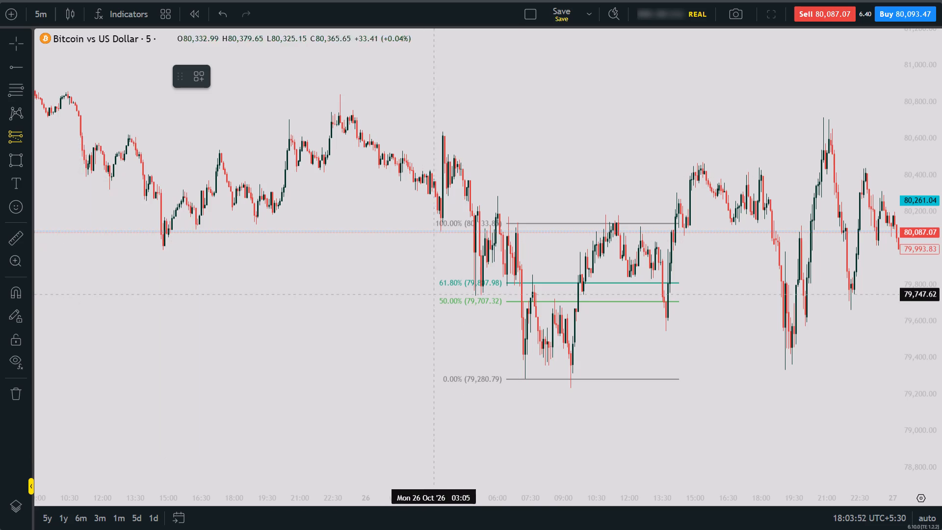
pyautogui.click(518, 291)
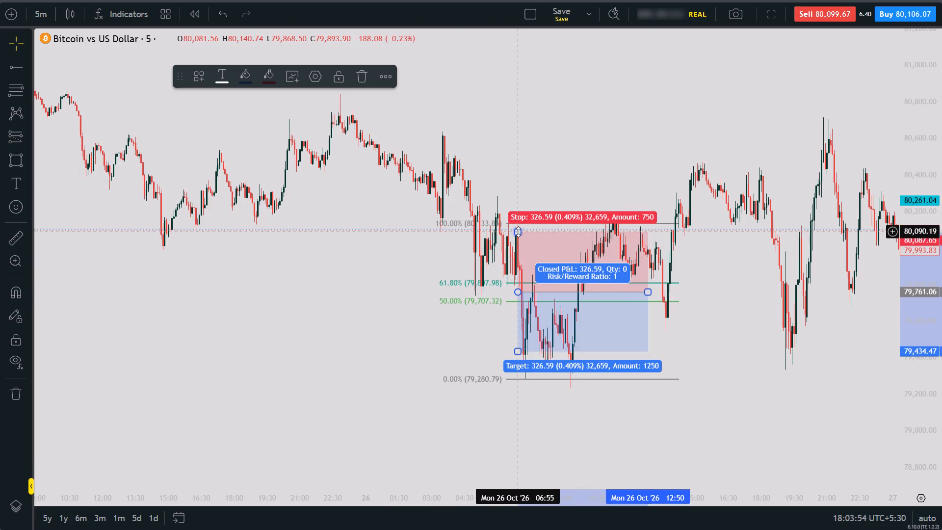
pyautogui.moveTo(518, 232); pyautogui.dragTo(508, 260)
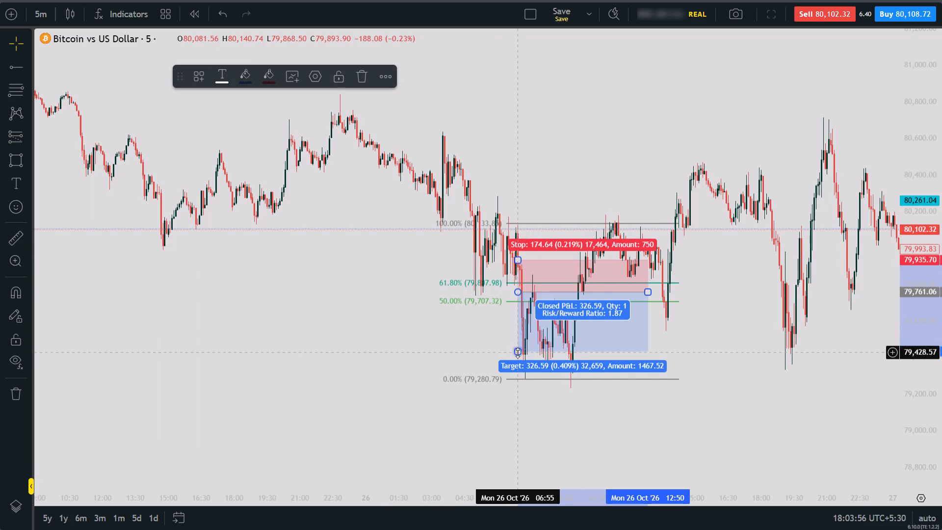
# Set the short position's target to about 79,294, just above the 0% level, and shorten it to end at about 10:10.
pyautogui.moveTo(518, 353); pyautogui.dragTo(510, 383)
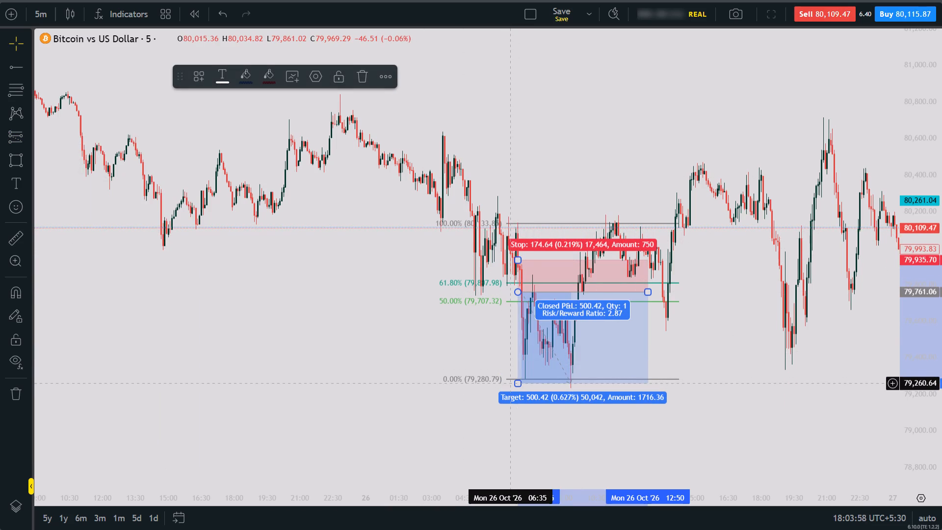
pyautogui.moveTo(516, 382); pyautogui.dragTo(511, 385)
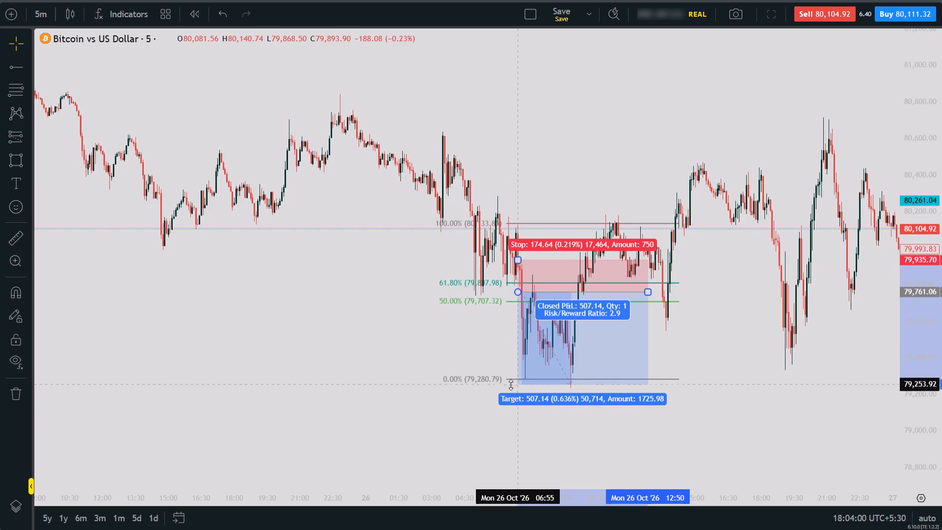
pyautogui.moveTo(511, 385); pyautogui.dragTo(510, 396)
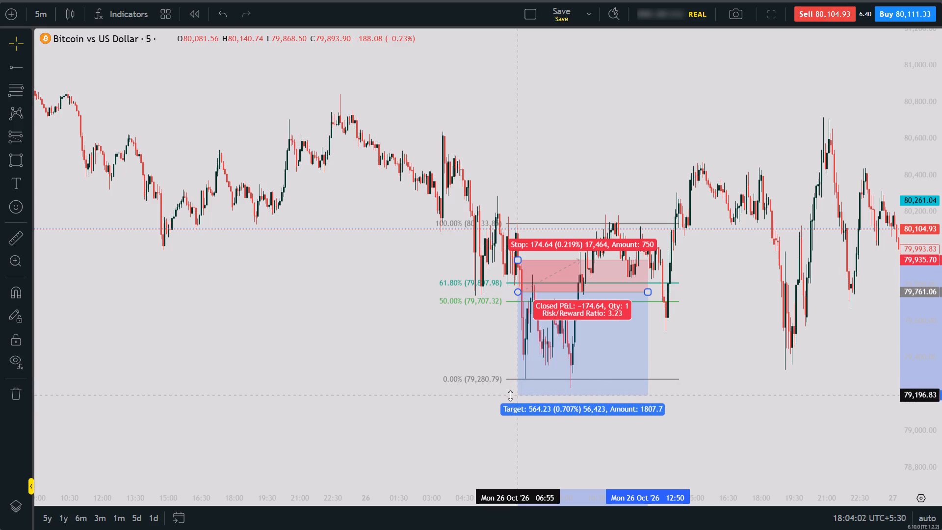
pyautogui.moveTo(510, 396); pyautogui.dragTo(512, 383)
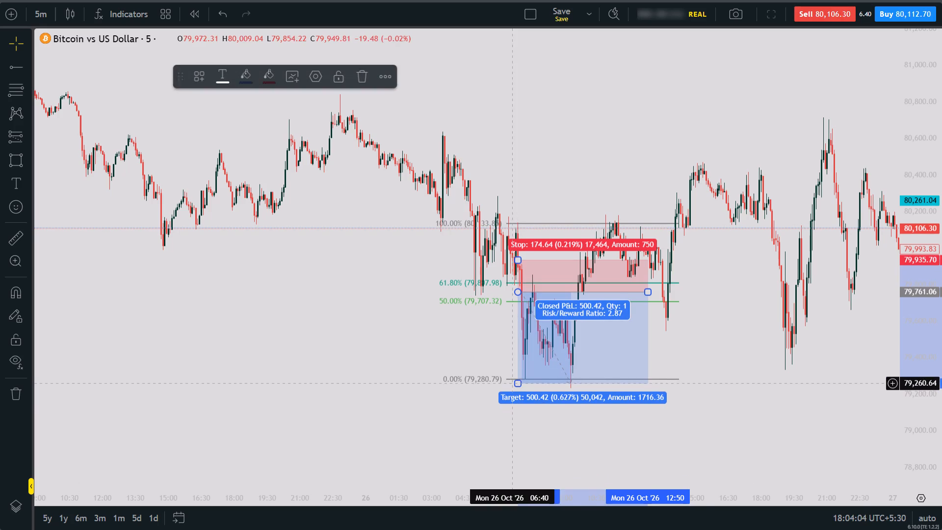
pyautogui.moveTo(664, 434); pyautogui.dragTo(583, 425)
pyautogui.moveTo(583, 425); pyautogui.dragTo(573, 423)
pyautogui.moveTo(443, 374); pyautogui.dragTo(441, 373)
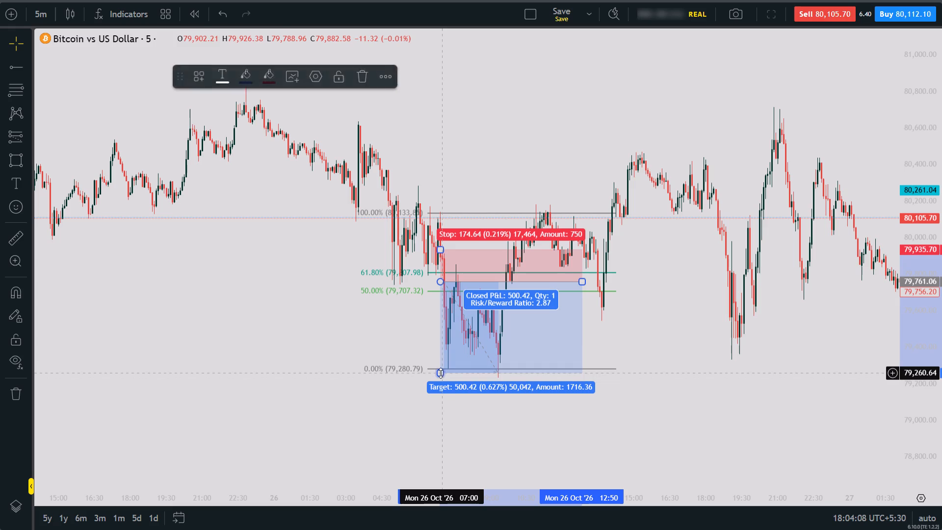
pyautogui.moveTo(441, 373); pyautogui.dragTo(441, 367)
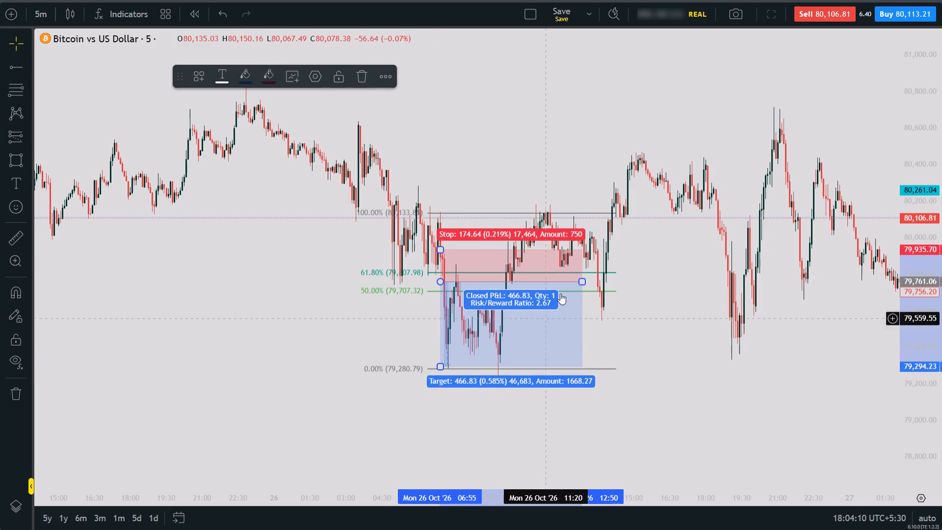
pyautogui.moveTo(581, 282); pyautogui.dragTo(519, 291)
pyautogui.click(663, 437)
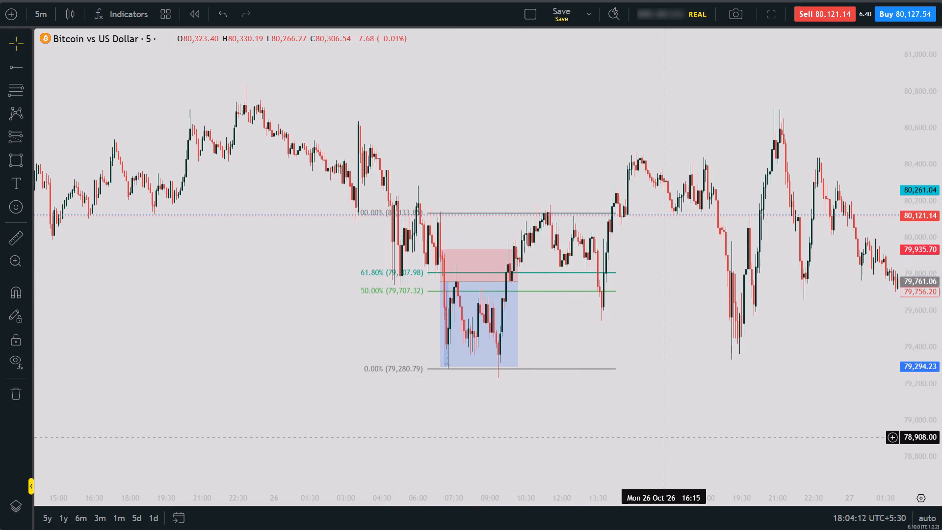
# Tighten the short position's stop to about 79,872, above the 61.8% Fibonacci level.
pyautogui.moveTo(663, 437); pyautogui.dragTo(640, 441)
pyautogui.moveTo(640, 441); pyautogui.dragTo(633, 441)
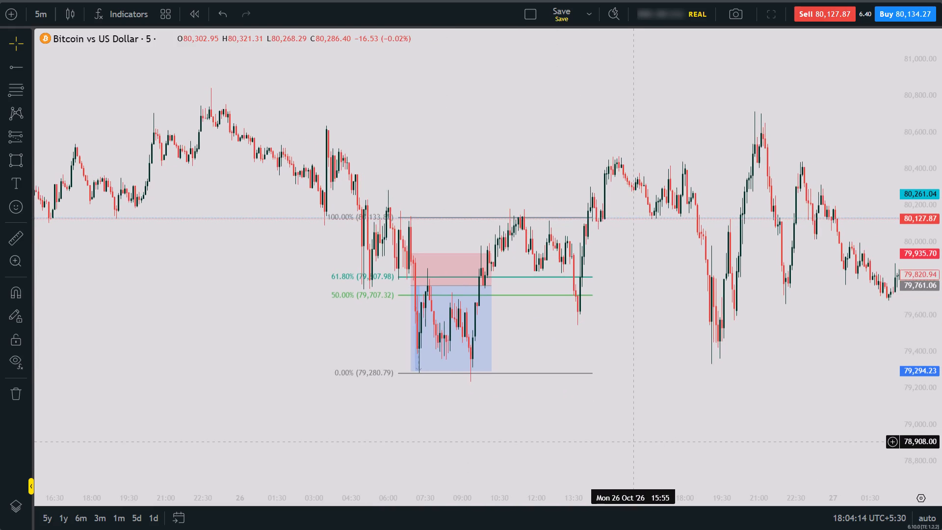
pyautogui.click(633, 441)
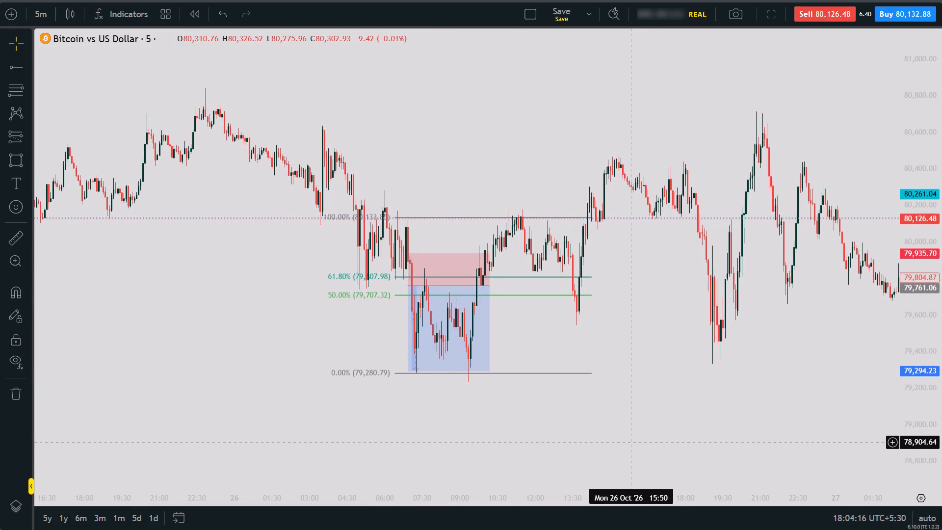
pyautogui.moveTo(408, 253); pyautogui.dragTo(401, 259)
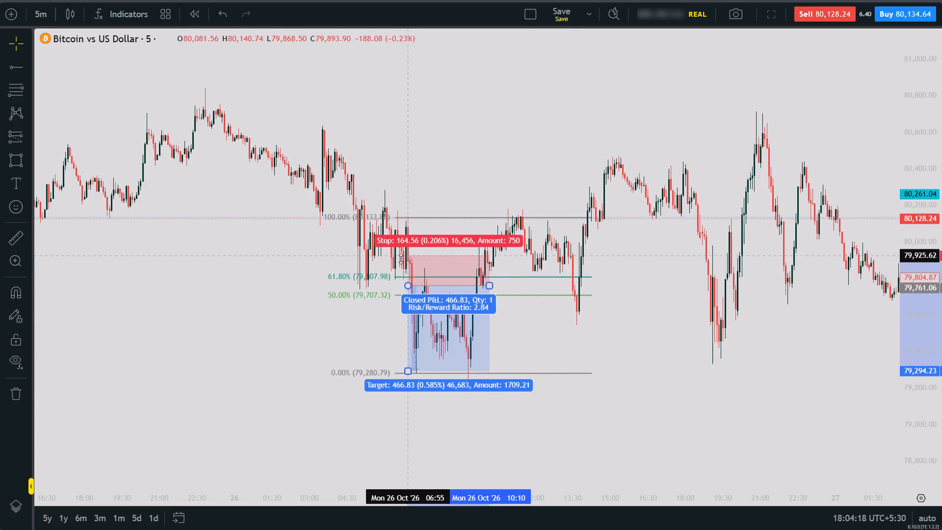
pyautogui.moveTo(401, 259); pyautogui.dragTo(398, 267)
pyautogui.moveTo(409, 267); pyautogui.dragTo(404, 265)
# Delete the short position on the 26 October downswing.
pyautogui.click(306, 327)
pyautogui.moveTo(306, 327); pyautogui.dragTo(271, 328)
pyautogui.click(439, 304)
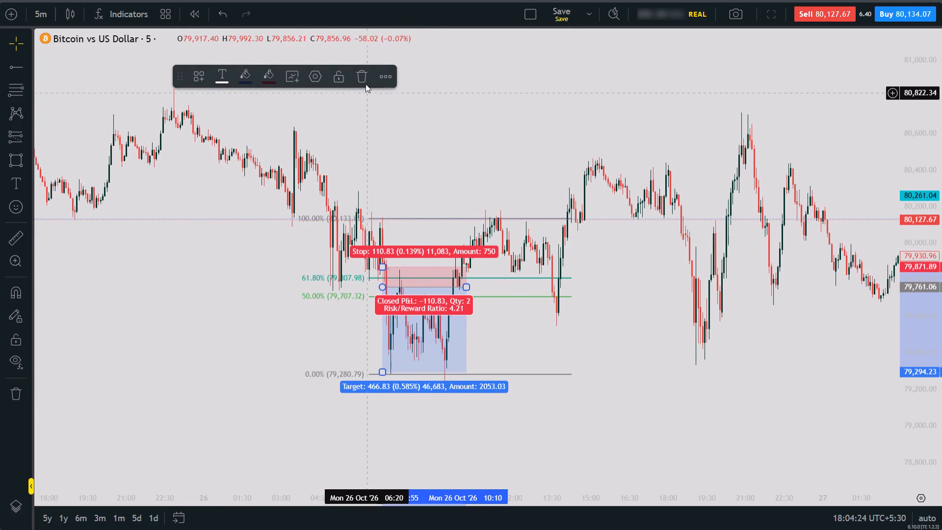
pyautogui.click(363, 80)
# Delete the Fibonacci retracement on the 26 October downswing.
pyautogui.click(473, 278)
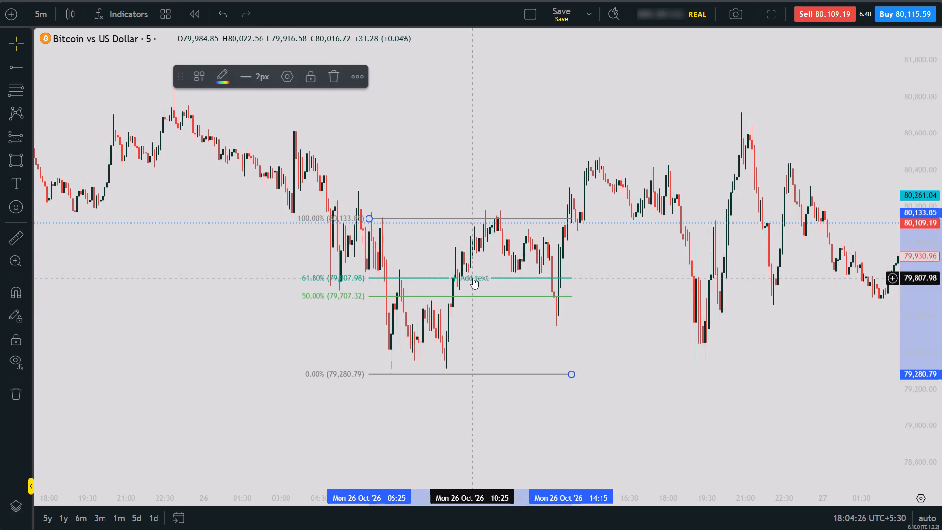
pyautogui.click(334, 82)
# Examine the price swings from 25 October to early 27 October, including the 26 October lows and subsequent rallies.
pyautogui.moveTo(502, 170); pyautogui.dragTo(312, 187)
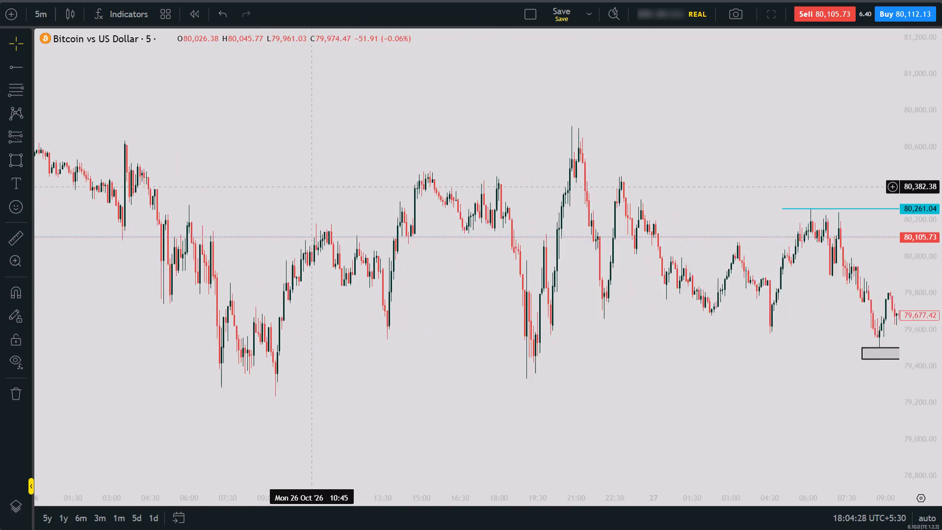
pyautogui.moveTo(413, 269); pyautogui.dragTo(317, 290)
pyautogui.moveTo(317, 290); pyautogui.dragTo(457, 323)
pyautogui.moveTo(457, 323); pyautogui.dragTo(548, 325)
pyautogui.moveTo(381, 338); pyautogui.dragTo(606, 337)
pyautogui.moveTo(606, 337); pyautogui.dragTo(593, 337)
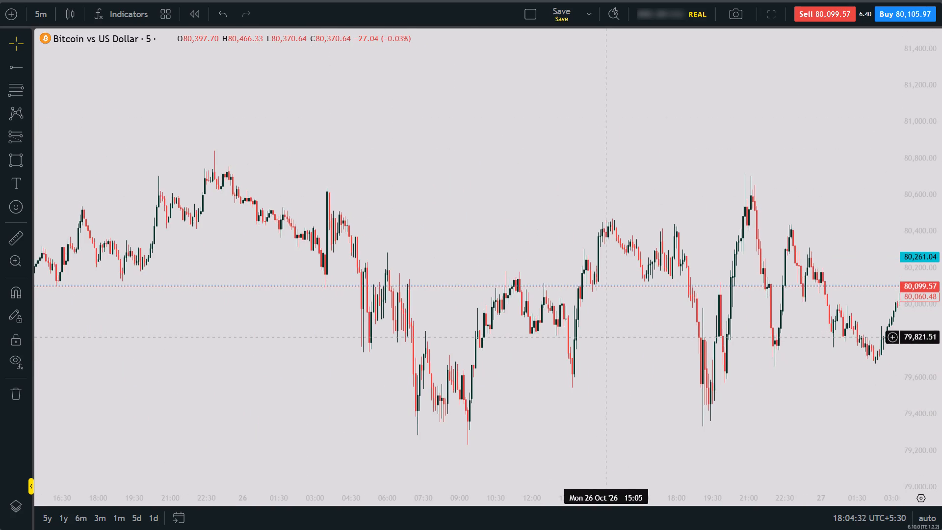
pyautogui.moveTo(593, 337); pyautogui.dragTo(584, 337)
pyautogui.moveTo(584, 337); pyautogui.dragTo(576, 330)
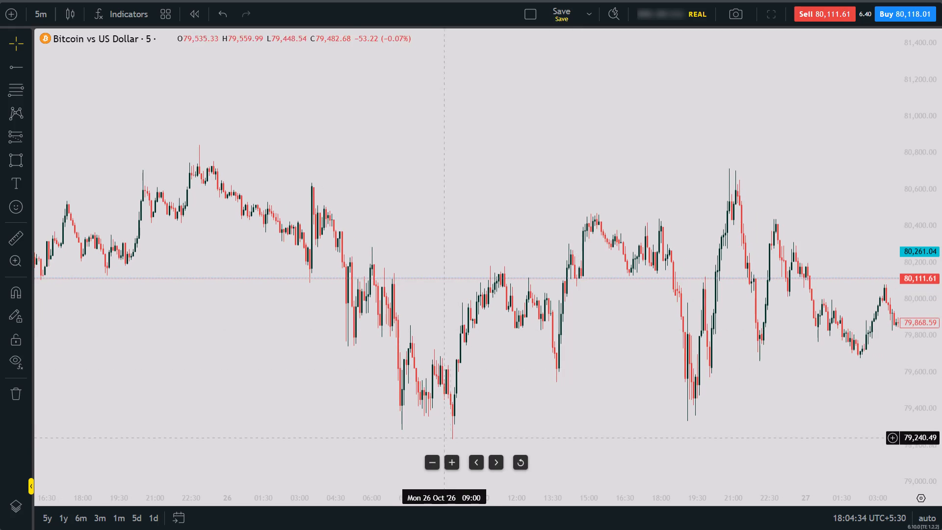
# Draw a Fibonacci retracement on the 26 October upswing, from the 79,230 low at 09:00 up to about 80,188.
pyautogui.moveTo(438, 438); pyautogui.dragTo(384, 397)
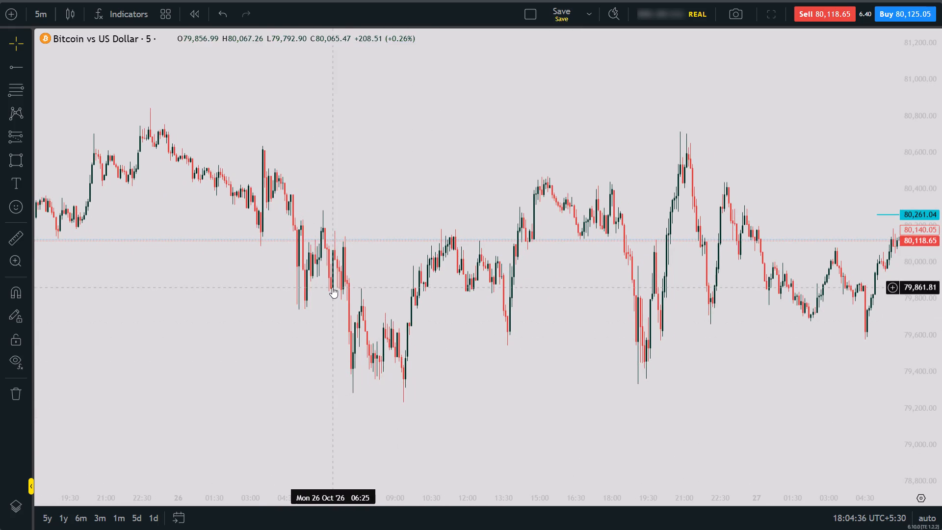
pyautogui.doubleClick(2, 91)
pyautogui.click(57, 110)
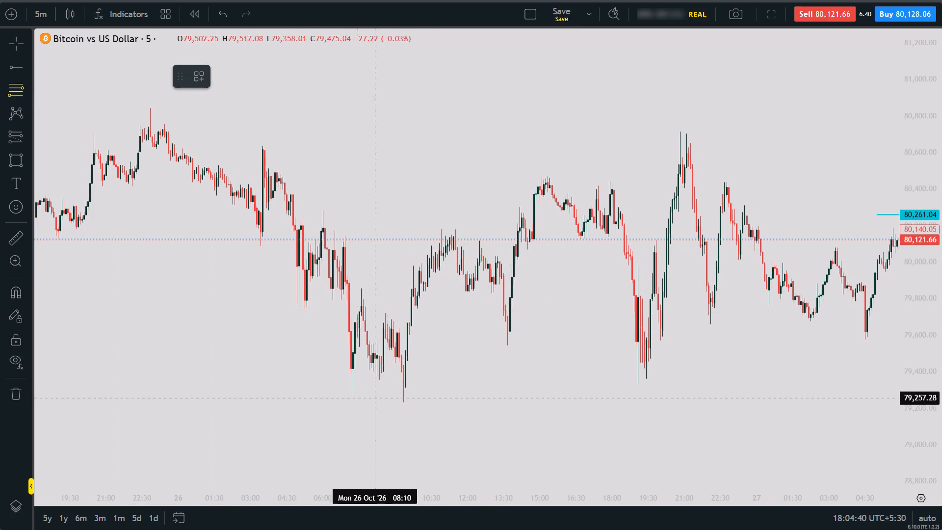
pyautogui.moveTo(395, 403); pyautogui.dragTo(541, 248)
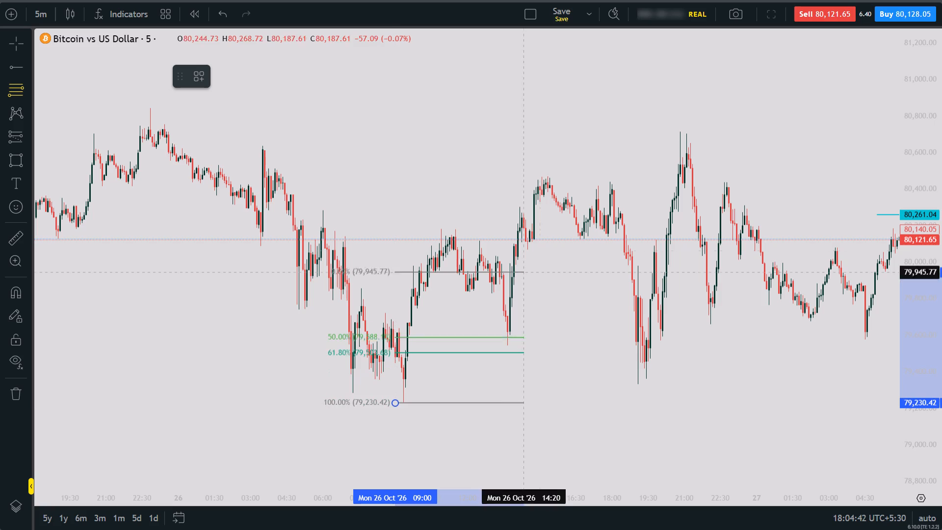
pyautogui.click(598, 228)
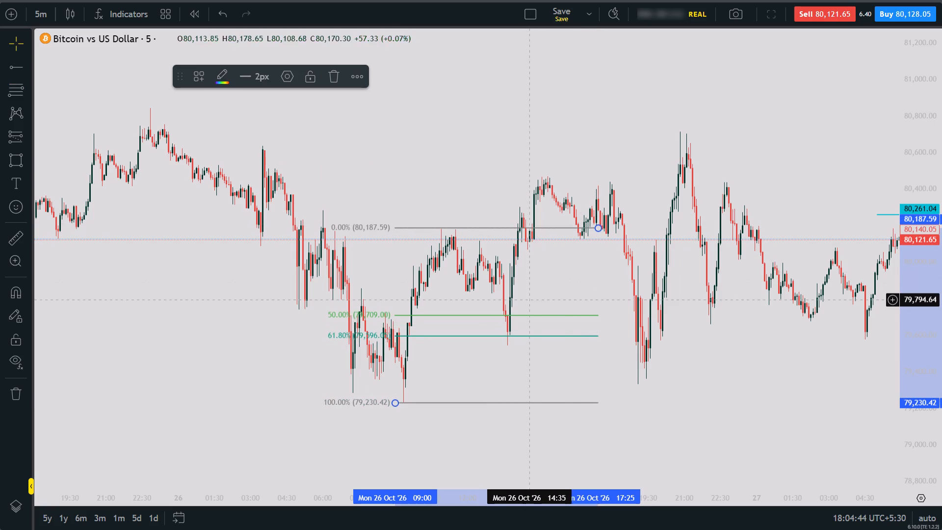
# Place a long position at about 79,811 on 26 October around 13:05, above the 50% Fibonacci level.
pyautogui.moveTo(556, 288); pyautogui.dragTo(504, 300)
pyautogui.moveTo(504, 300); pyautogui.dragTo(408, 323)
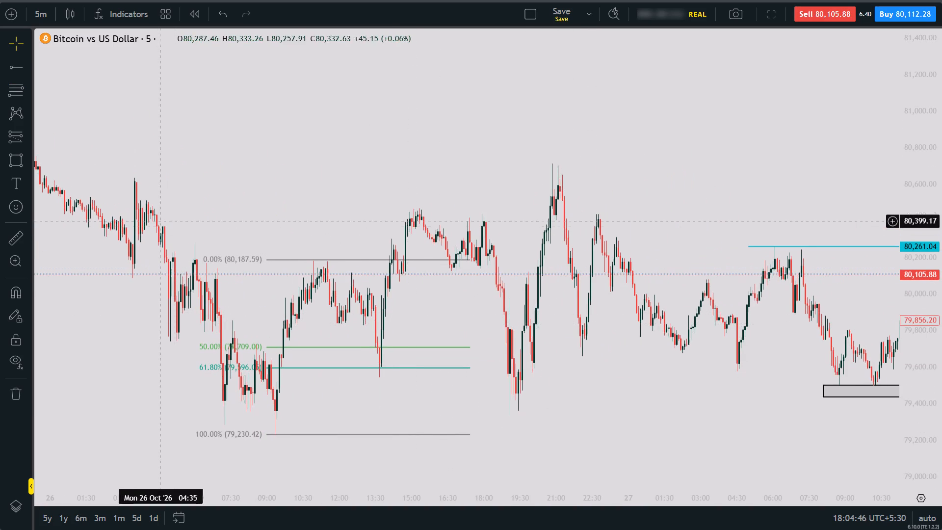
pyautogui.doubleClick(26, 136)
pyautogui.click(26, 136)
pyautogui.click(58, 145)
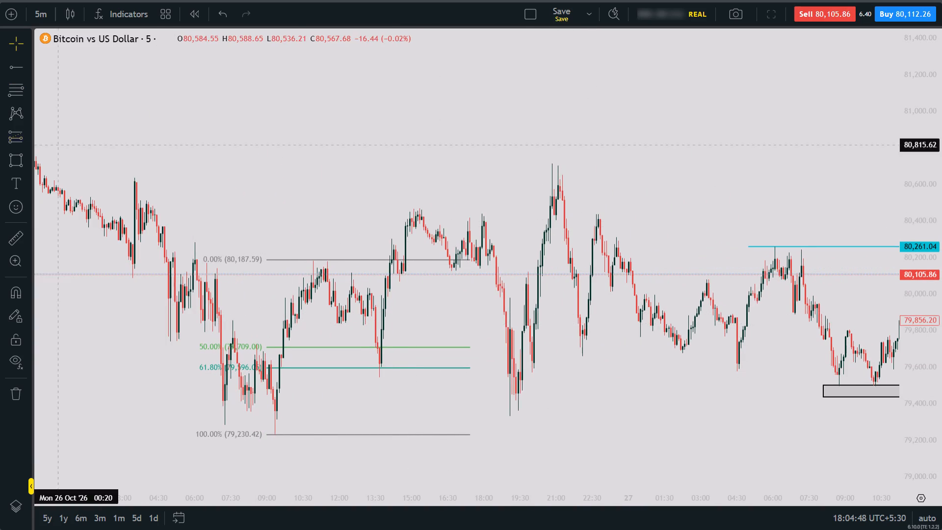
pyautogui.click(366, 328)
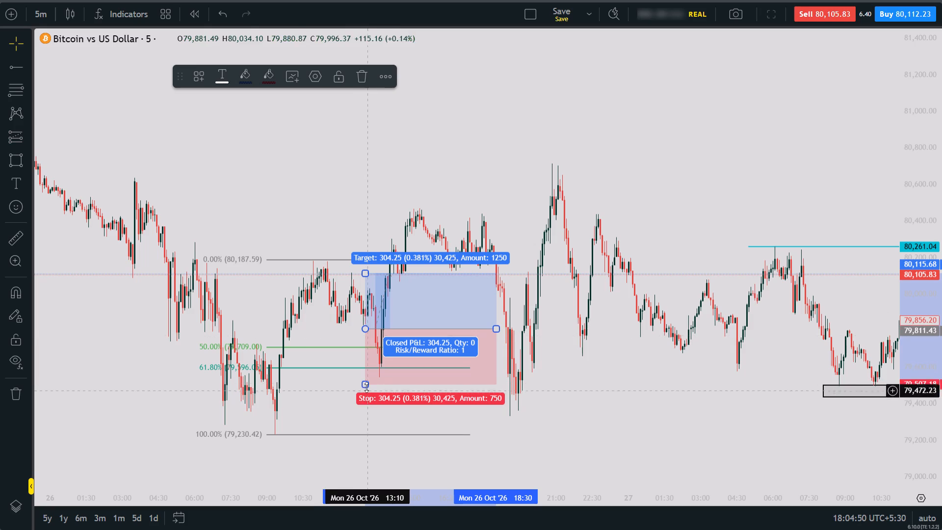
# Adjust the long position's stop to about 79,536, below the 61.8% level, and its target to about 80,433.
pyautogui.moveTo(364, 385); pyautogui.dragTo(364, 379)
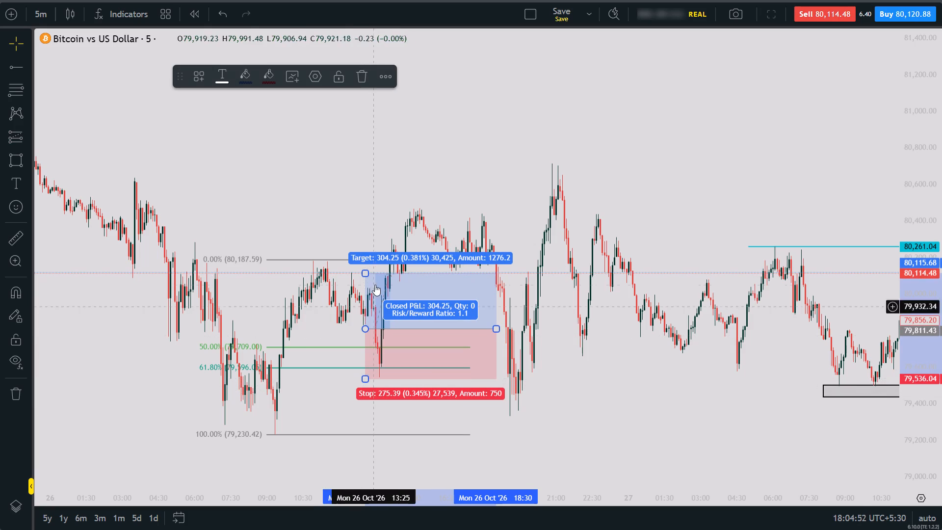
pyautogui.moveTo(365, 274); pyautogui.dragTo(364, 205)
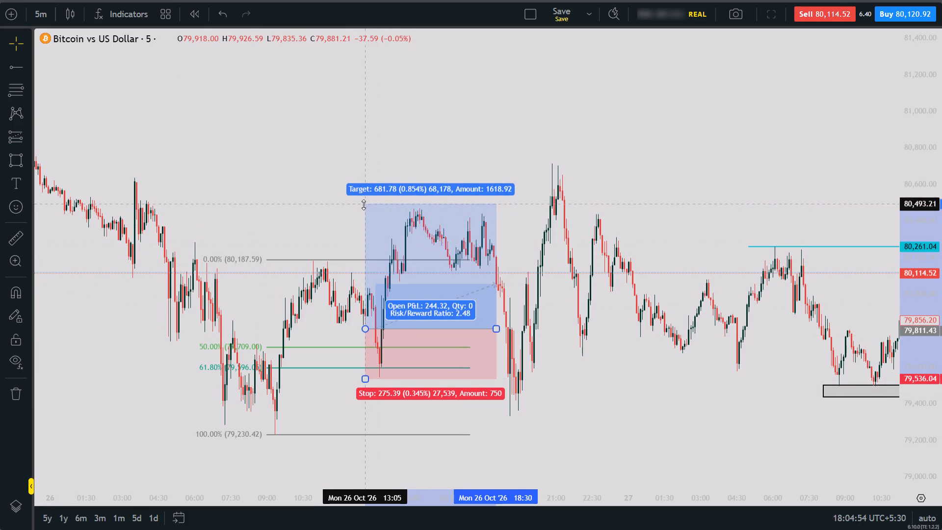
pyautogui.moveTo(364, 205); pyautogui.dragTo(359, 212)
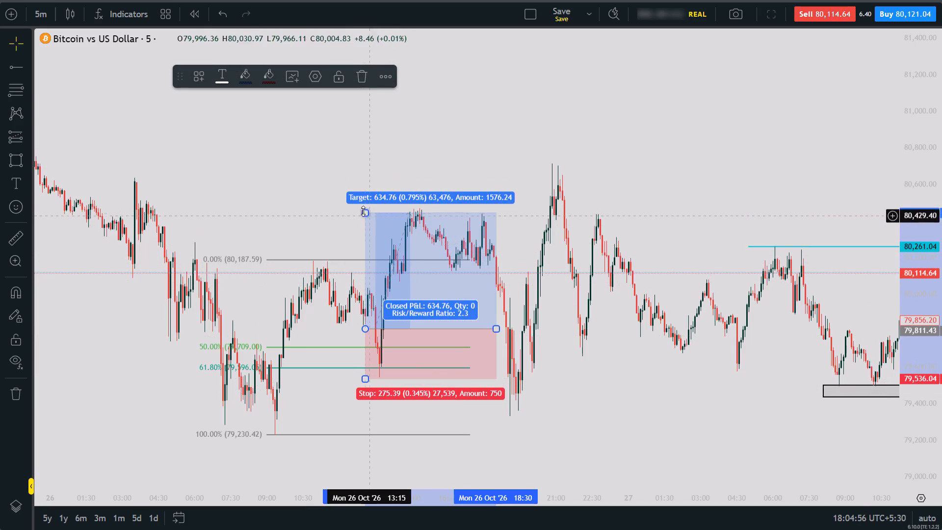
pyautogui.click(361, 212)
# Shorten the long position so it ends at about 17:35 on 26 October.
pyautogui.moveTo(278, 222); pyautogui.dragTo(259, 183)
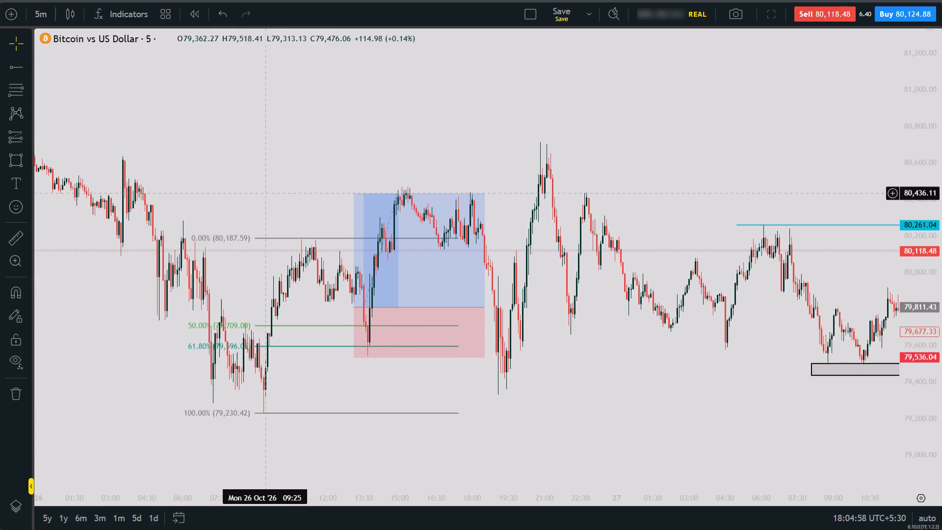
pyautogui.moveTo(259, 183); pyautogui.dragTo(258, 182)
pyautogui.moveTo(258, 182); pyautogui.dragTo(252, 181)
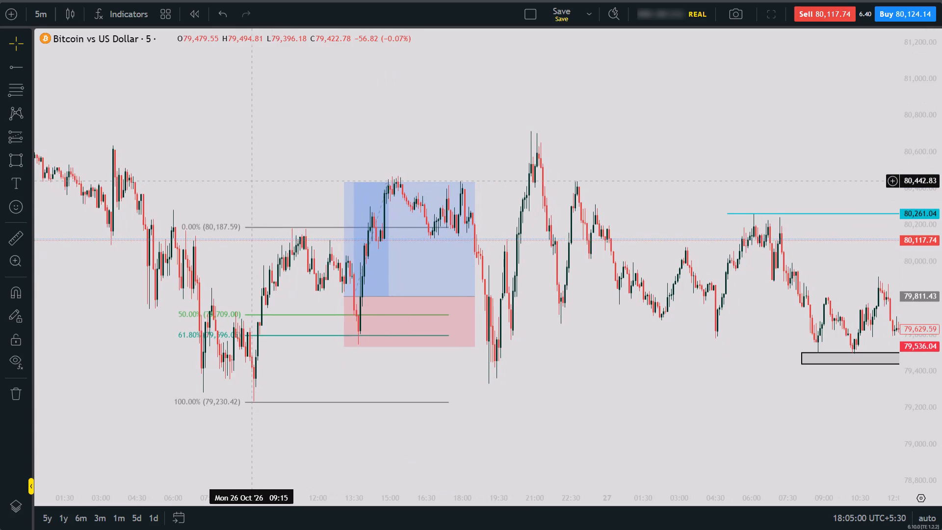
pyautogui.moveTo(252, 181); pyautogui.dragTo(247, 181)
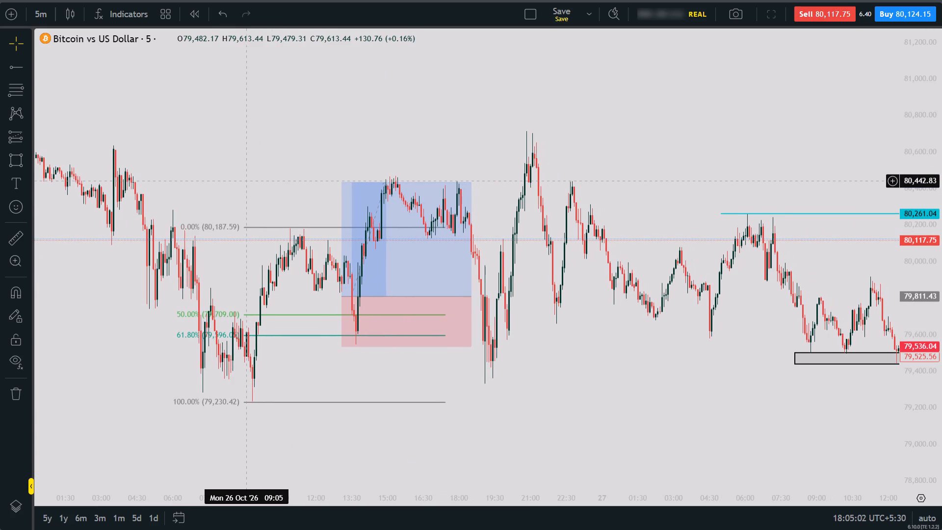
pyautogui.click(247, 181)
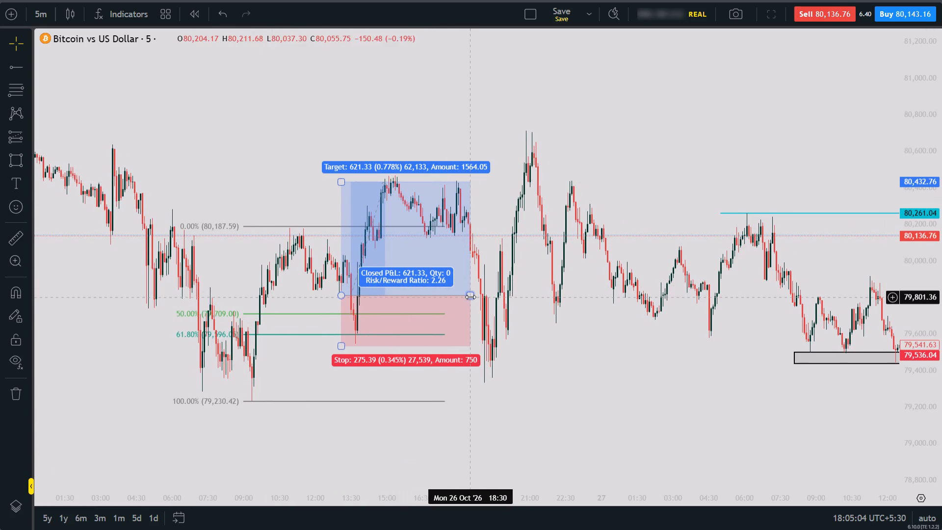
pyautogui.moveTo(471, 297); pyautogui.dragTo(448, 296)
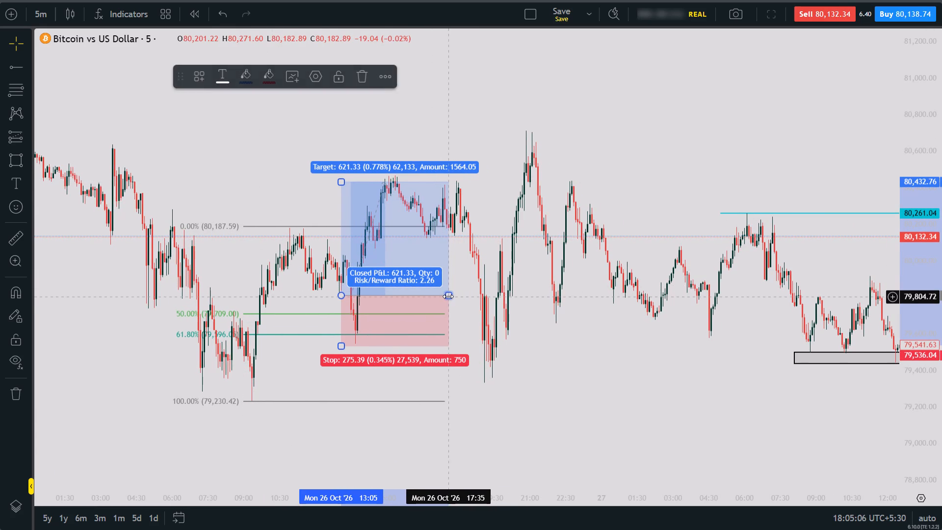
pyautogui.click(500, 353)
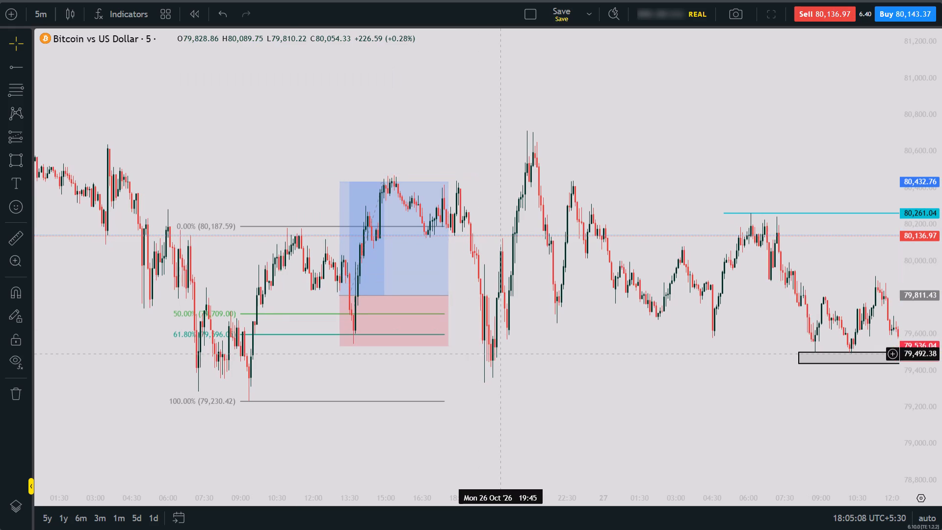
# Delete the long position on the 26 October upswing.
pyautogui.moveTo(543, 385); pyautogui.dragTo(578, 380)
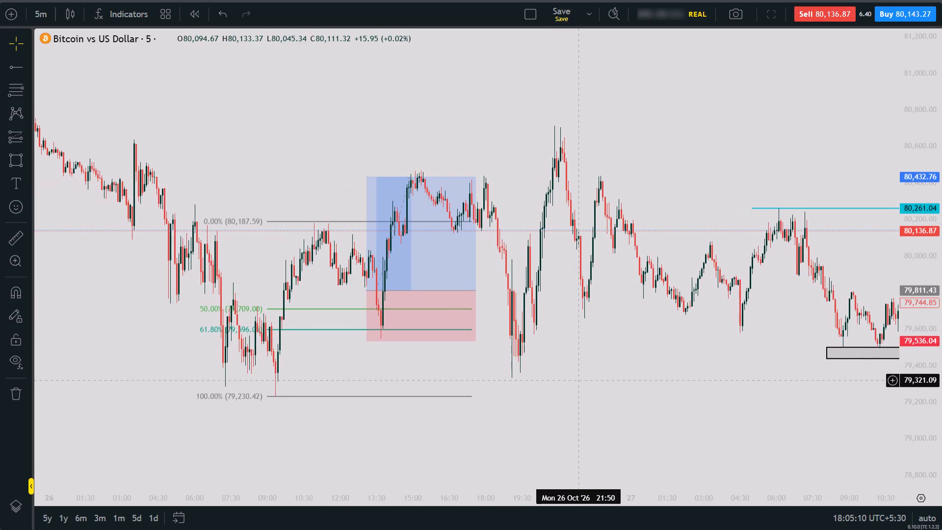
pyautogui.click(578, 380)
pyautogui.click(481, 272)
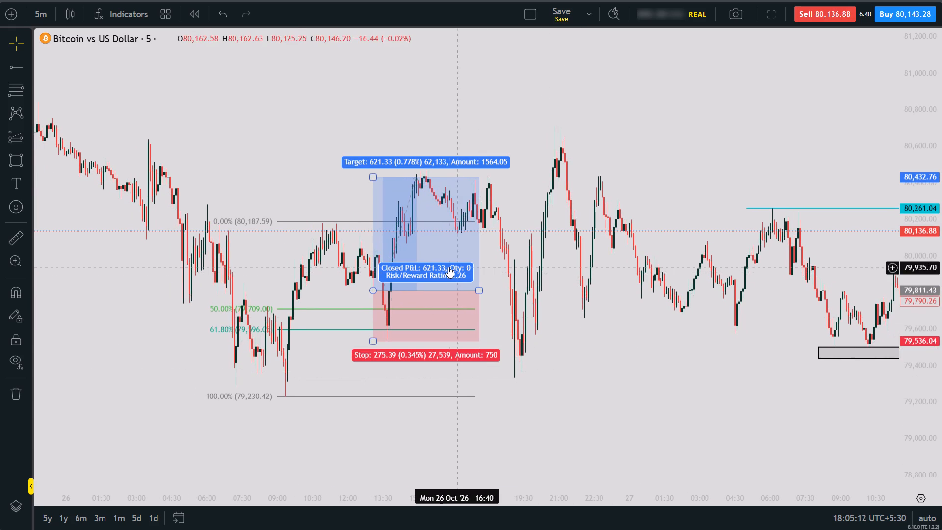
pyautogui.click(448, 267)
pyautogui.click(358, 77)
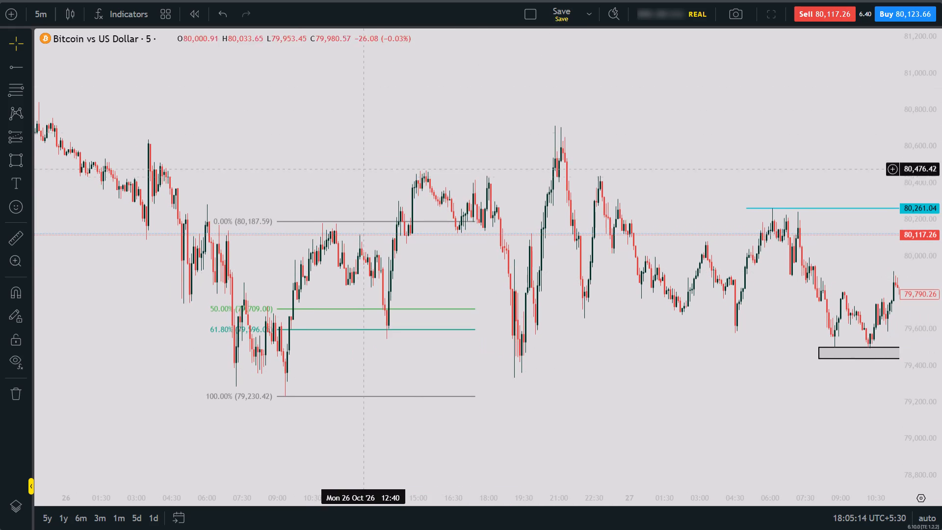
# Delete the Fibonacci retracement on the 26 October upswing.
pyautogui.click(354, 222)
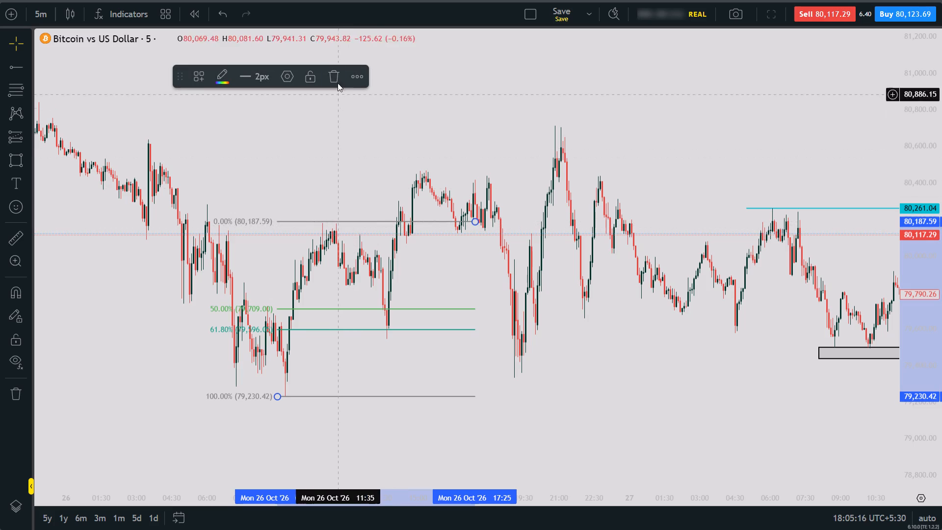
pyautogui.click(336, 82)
# Examine the 27 October price action between the grey support zone and the 80,261 level.
pyautogui.moveTo(429, 258); pyautogui.dragTo(281, 239)
pyautogui.moveTo(594, 345); pyautogui.dragTo(346, 326)
pyautogui.click(663, 386)
pyautogui.moveTo(663, 386); pyautogui.dragTo(504, 416)
pyautogui.moveTo(504, 416); pyautogui.dragTo(655, 413)
pyautogui.moveTo(655, 413); pyautogui.dragTo(784, 419)
pyautogui.moveTo(909, 363); pyautogui.dragTo(914, 373)
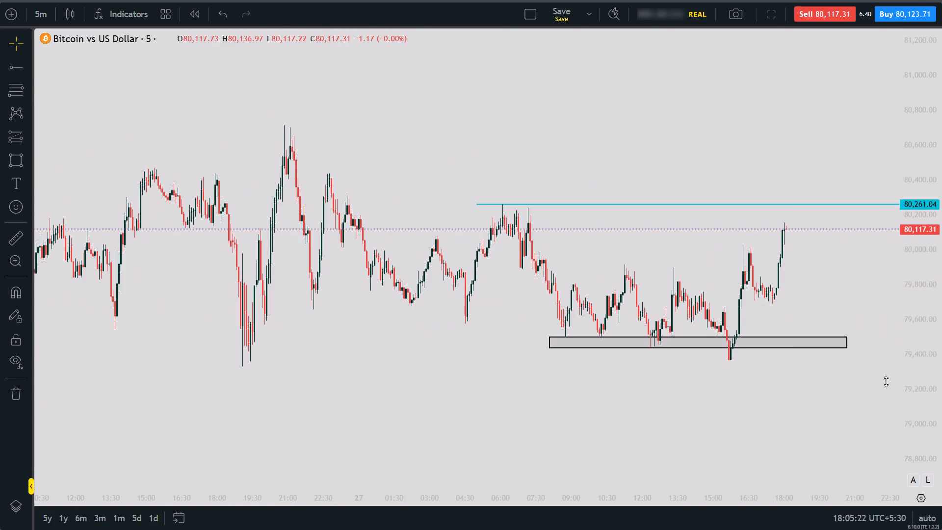
pyautogui.moveTo(725, 414); pyautogui.dragTo(596, 411)
pyautogui.moveTo(596, 411); pyautogui.dragTo(616, 417)
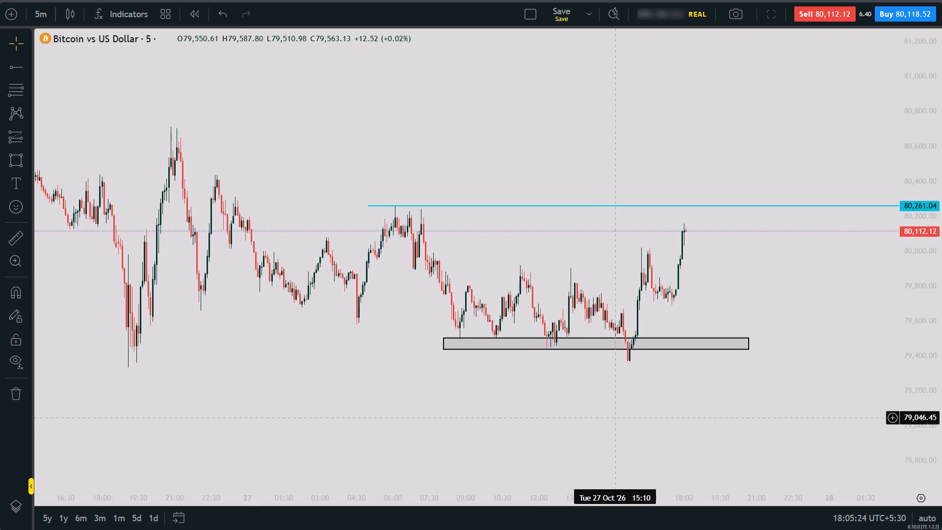
# Draw a horizontal ray at about 80,717 from the 26 October evening swing high.
pyautogui.moveTo(616, 417); pyautogui.dragTo(773, 438)
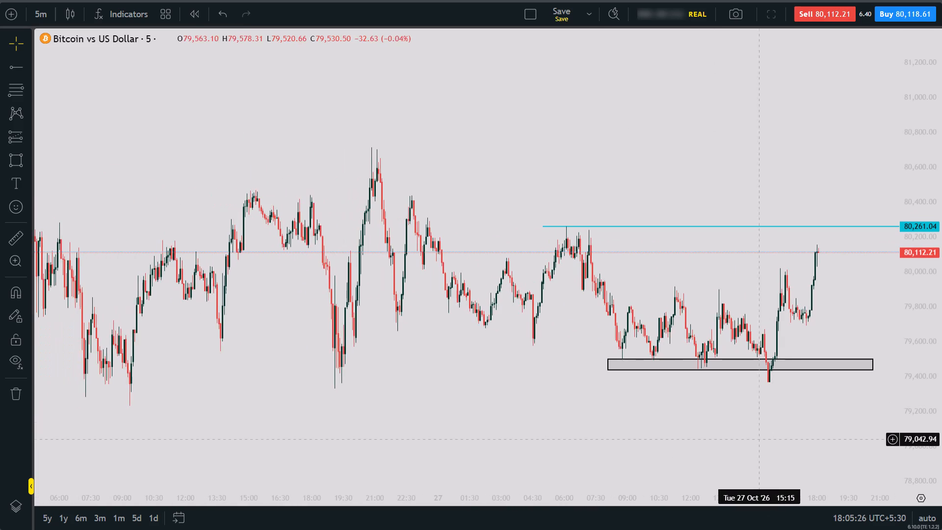
pyautogui.moveTo(507, 422); pyautogui.dragTo(573, 406)
pyautogui.moveTo(573, 406); pyautogui.dragTo(519, 400)
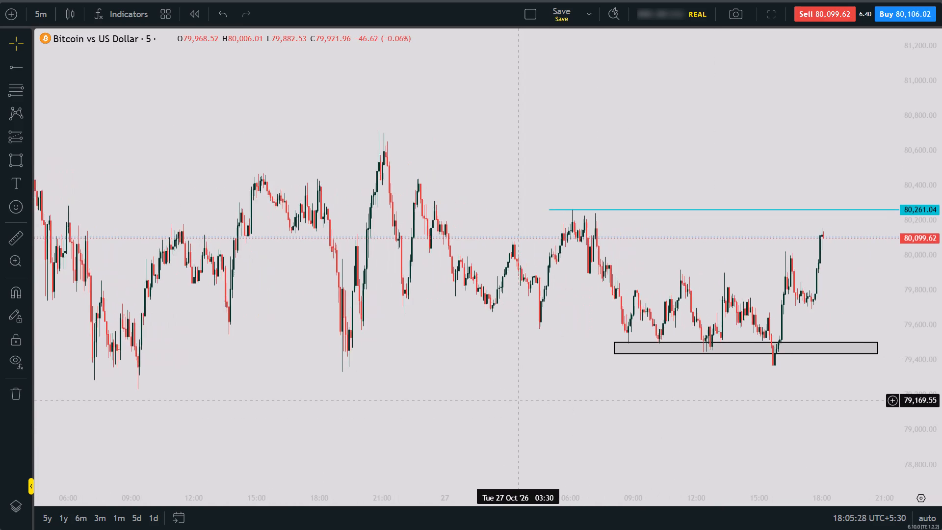
pyautogui.moveTo(519, 400); pyautogui.dragTo(499, 410)
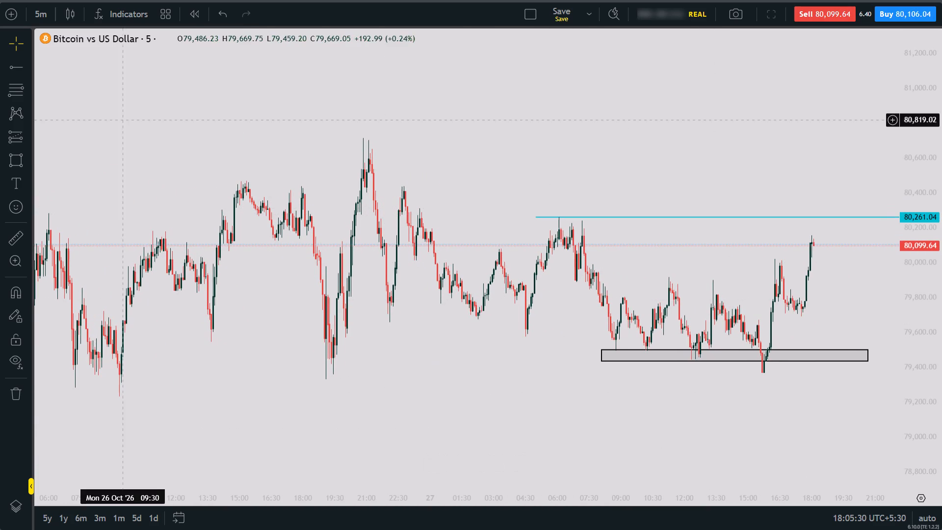
pyautogui.click(3, 65)
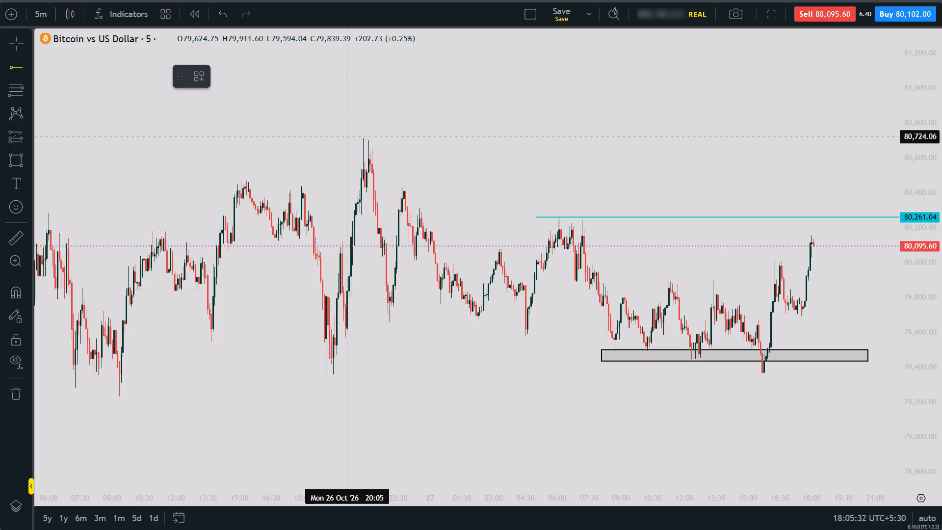
pyautogui.doubleClick(343, 138)
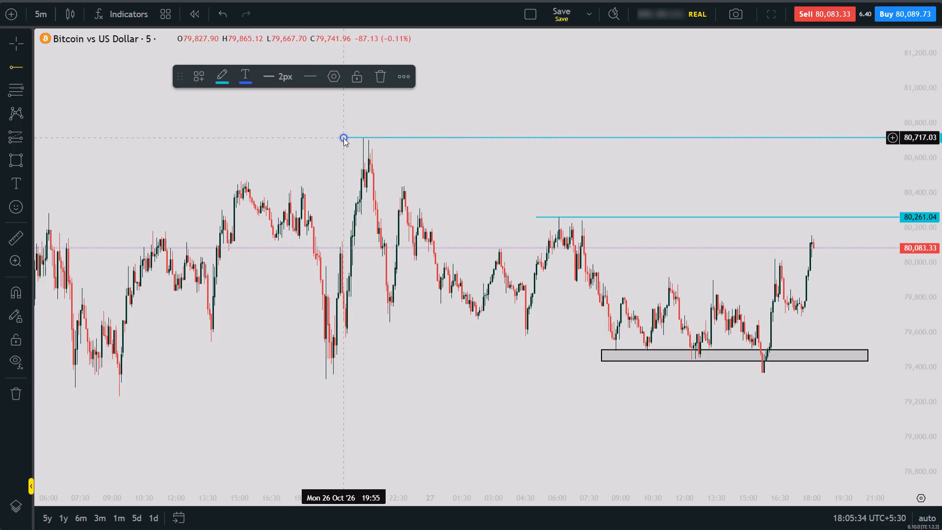
# Examine the latest 27 October rally relative to the support zone and the 80,261 and 80,717 levels.
pyautogui.moveTo(559, 190); pyautogui.dragTo(393, 179)
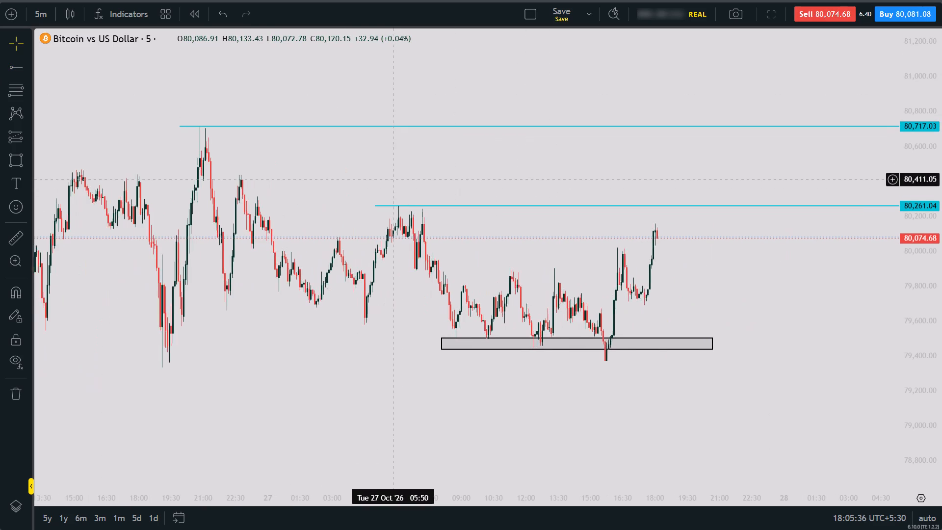
pyautogui.moveTo(549, 241); pyautogui.dragTo(604, 235)
pyautogui.moveTo(604, 235); pyautogui.dragTo(601, 216)
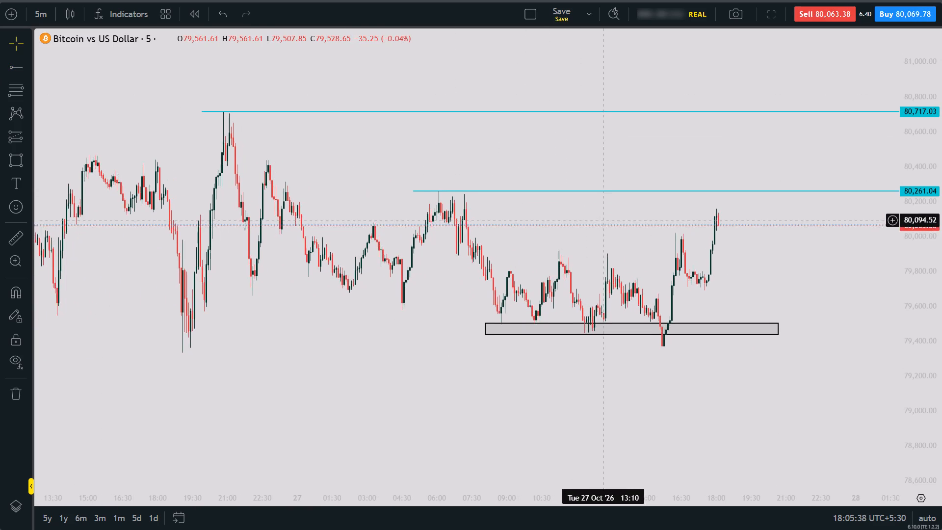
pyautogui.moveTo(601, 216); pyautogui.dragTo(600, 217)
pyautogui.moveTo(906, 284); pyautogui.dragTo(904, 256)
pyautogui.moveTo(699, 386); pyautogui.dragTo(666, 408)
pyautogui.moveTo(666, 408); pyautogui.dragTo(576, 427)
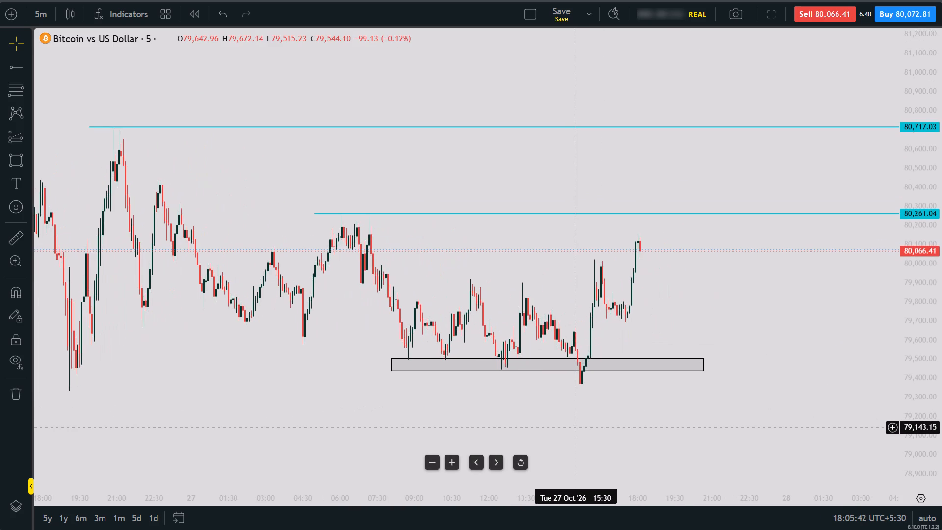
pyautogui.click(576, 427)
pyautogui.moveTo(576, 427); pyautogui.dragTo(636, 426)
pyautogui.moveTo(636, 426); pyautogui.dragTo(620, 428)
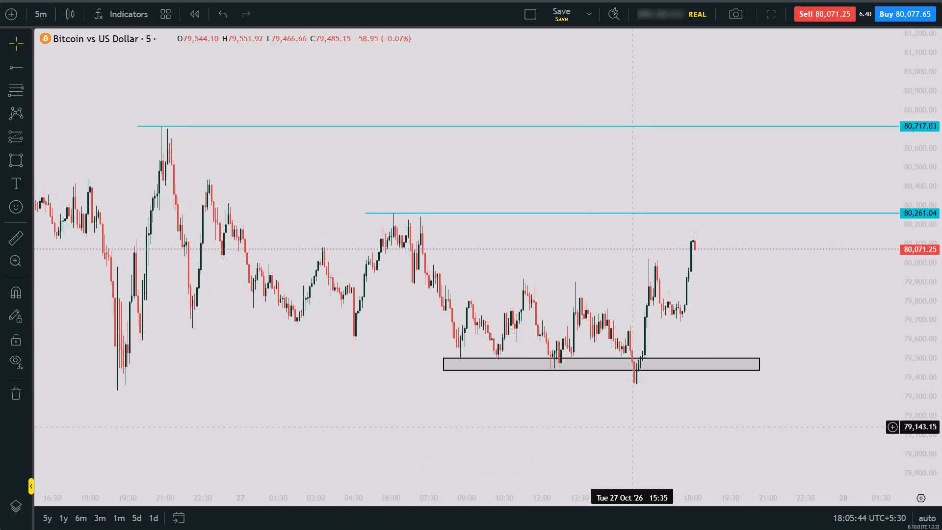
pyautogui.moveTo(620, 428); pyautogui.dragTo(609, 429)
pyautogui.moveTo(609, 429); pyautogui.dragTo(572, 421)
pyautogui.click(920, 442)
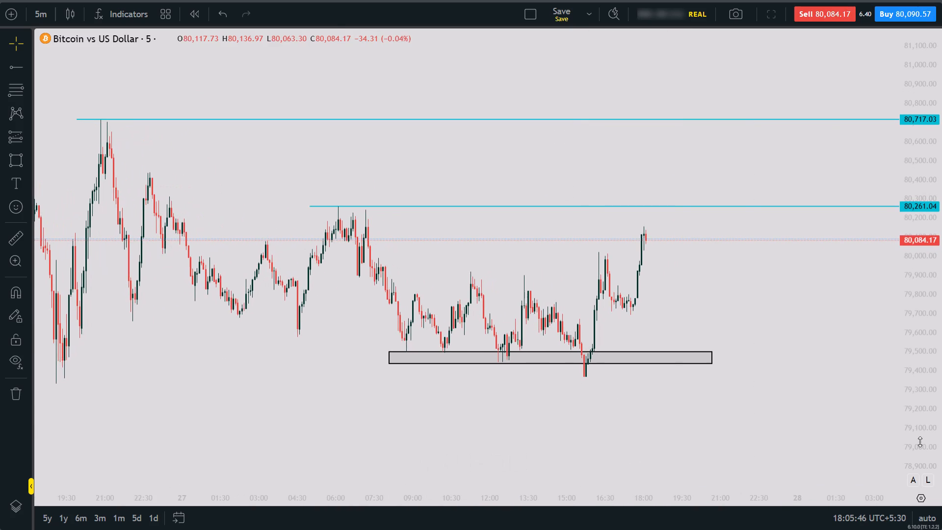
pyautogui.moveTo(920, 442); pyautogui.dragTo(919, 436)
pyautogui.moveTo(691, 437); pyautogui.dragTo(598, 435)
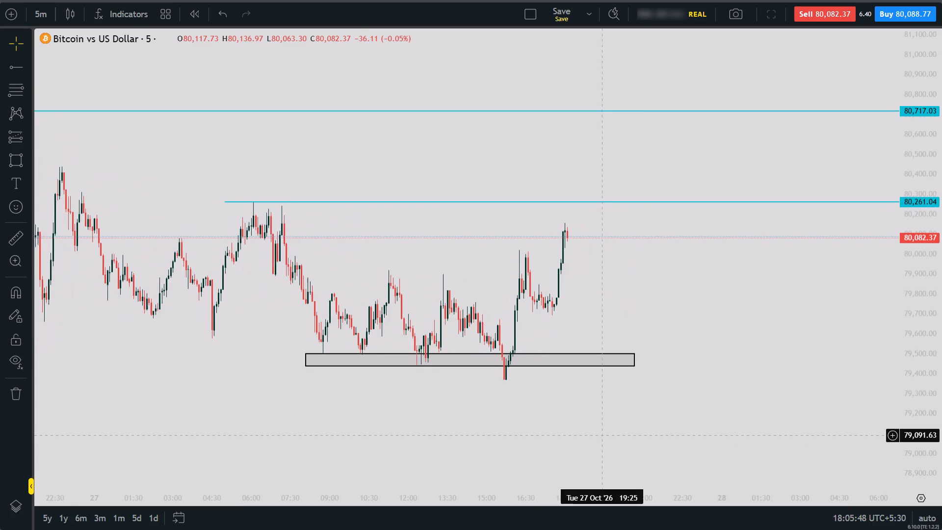
pyautogui.moveTo(598, 435); pyautogui.dragTo(597, 435)
pyautogui.moveTo(941, 437); pyautogui.dragTo(940, 430)
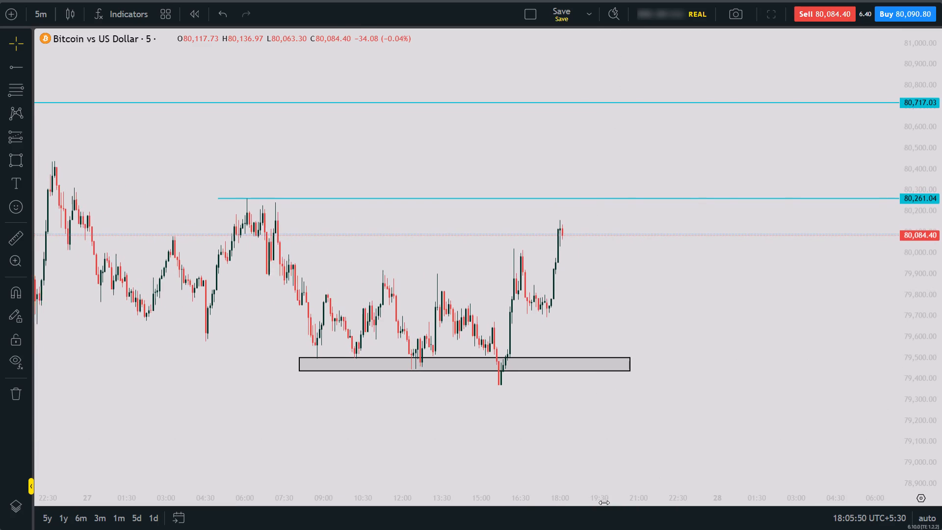
pyautogui.moveTo(568, 463); pyautogui.dragTo(590, 461)
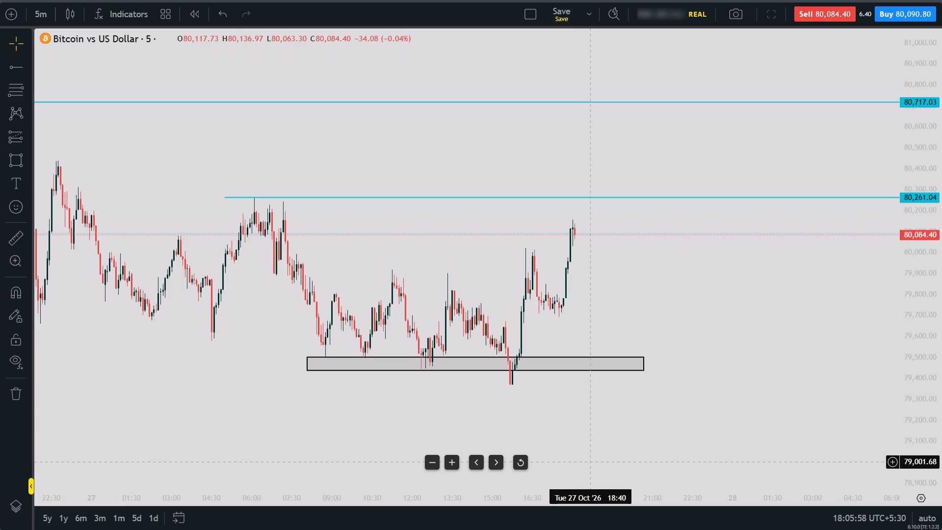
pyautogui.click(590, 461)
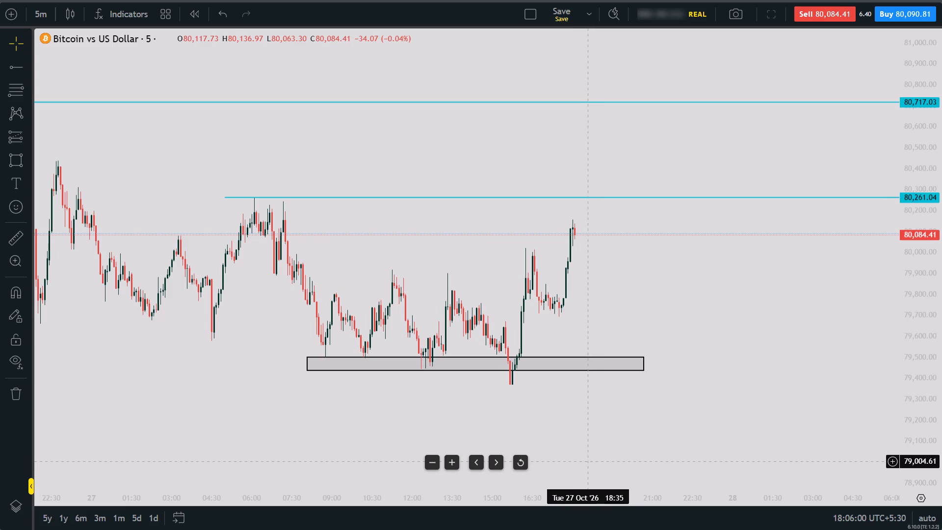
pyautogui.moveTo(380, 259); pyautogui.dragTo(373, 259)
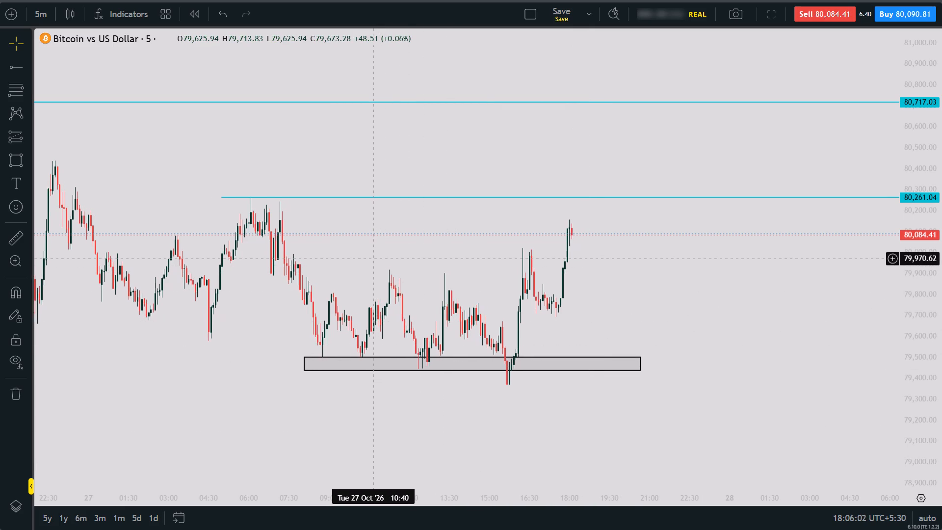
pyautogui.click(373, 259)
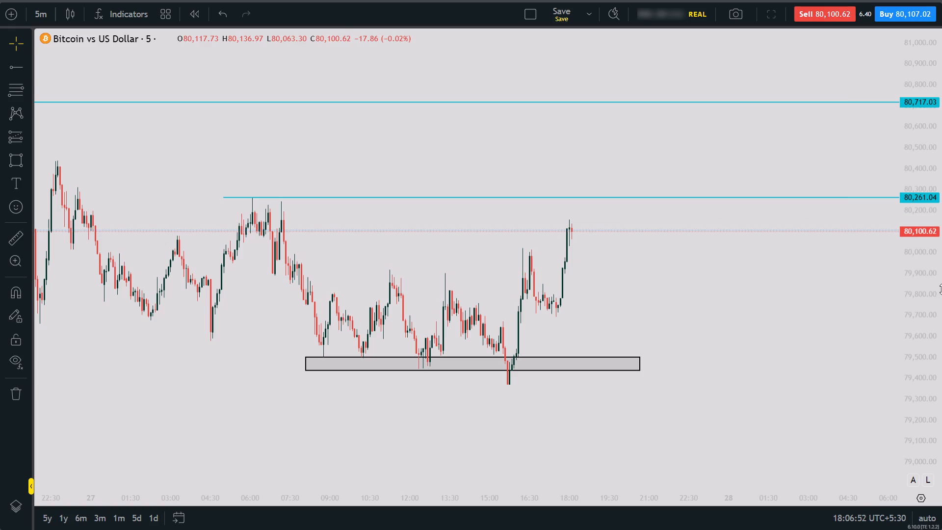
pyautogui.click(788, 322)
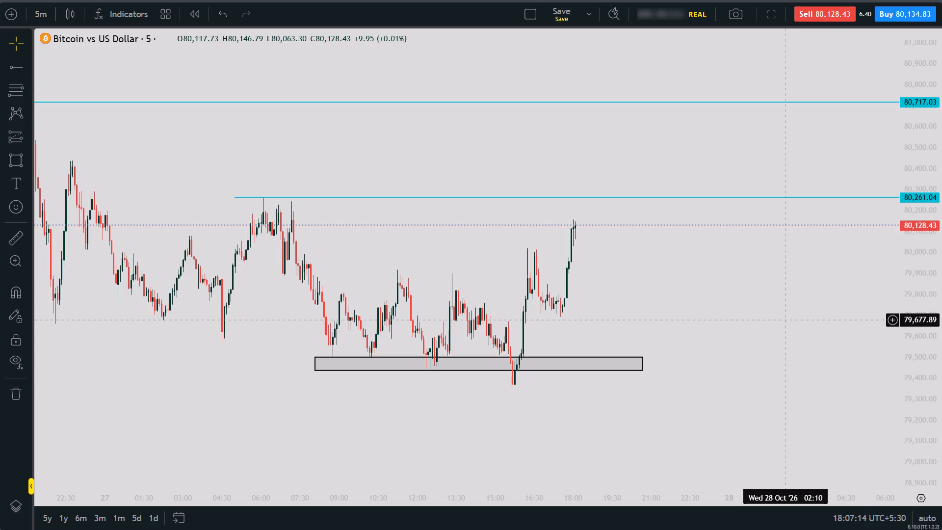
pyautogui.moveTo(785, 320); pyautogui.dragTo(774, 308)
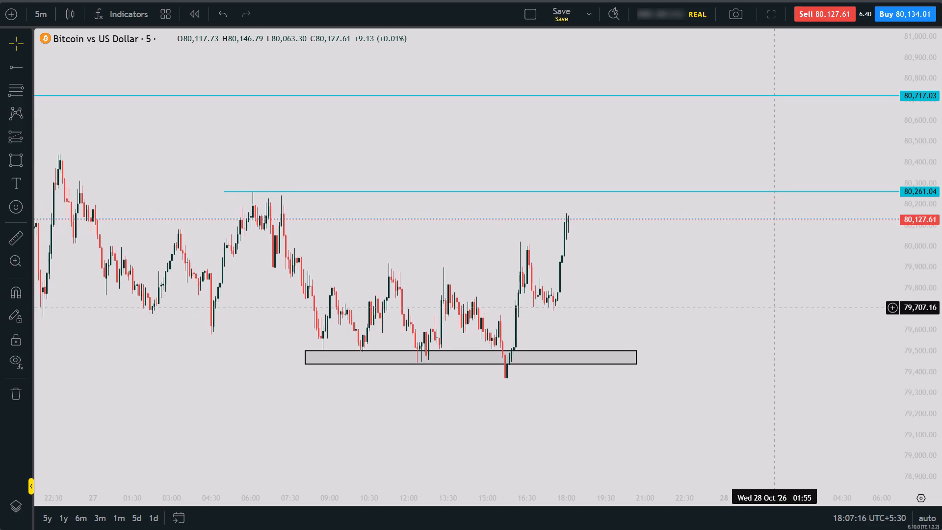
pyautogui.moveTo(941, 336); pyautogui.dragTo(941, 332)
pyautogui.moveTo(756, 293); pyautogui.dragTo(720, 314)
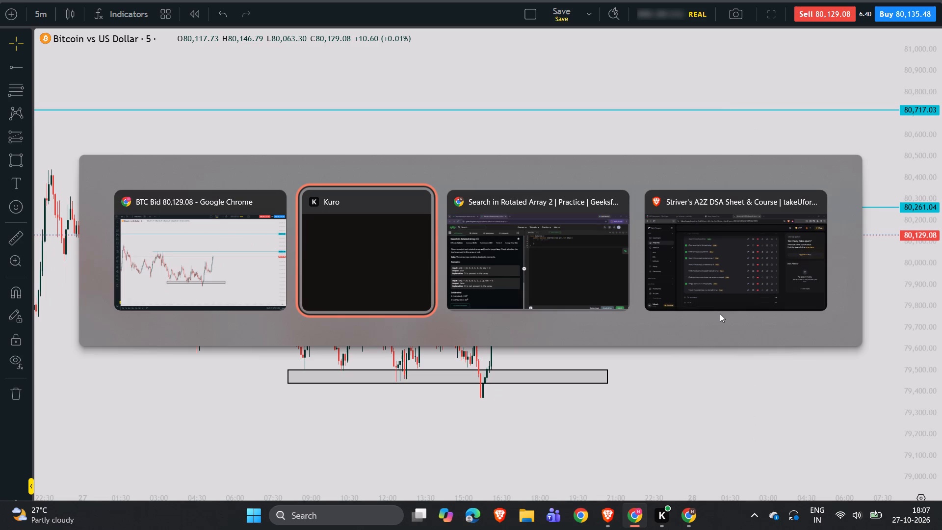
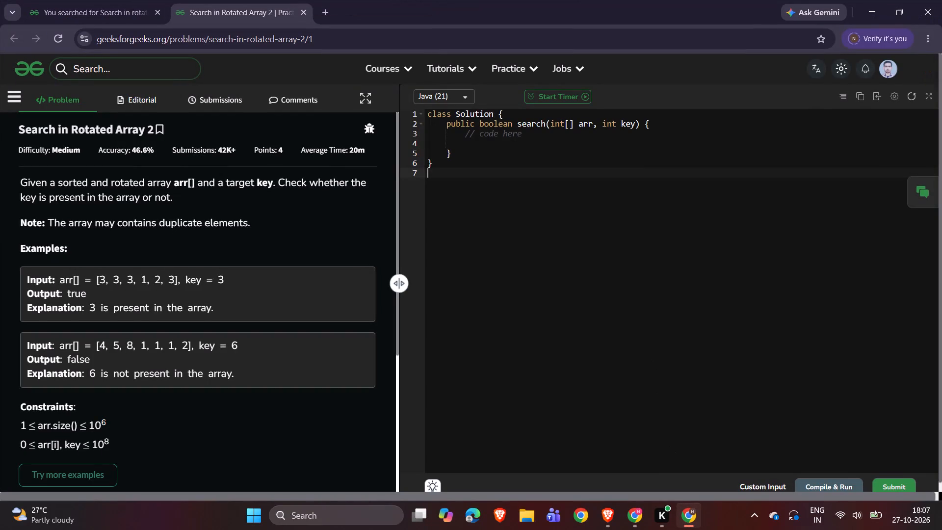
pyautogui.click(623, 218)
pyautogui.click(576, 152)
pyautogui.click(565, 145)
# Switch back to the 5-minute Bitcoin vs US Dollar chart and view the 27 October rally against the 80,261 and 80,717 levels.
pyautogui.click(629, 513)
pyautogui.moveTo(641, 291); pyautogui.dragTo(725, 302)
pyautogui.moveTo(725, 302); pyautogui.dragTo(720, 302)
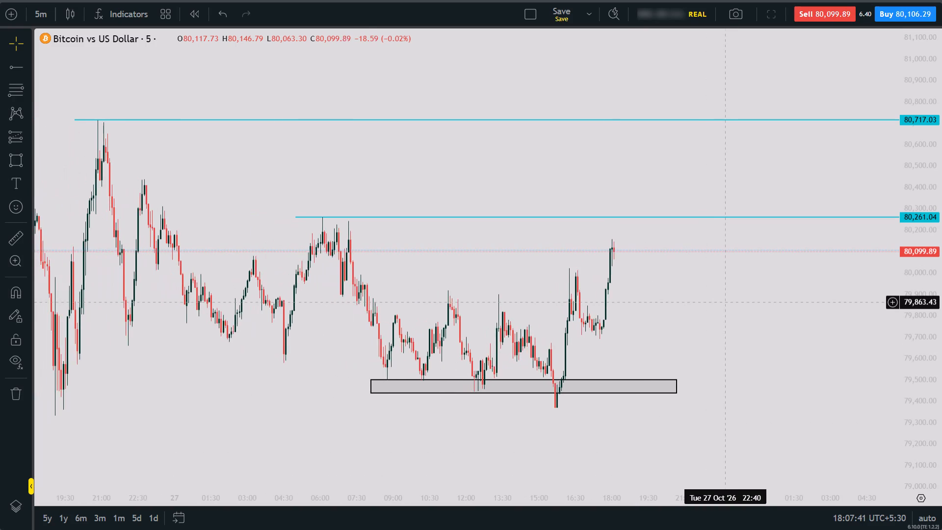
pyautogui.moveTo(720, 302); pyautogui.dragTo(710, 302)
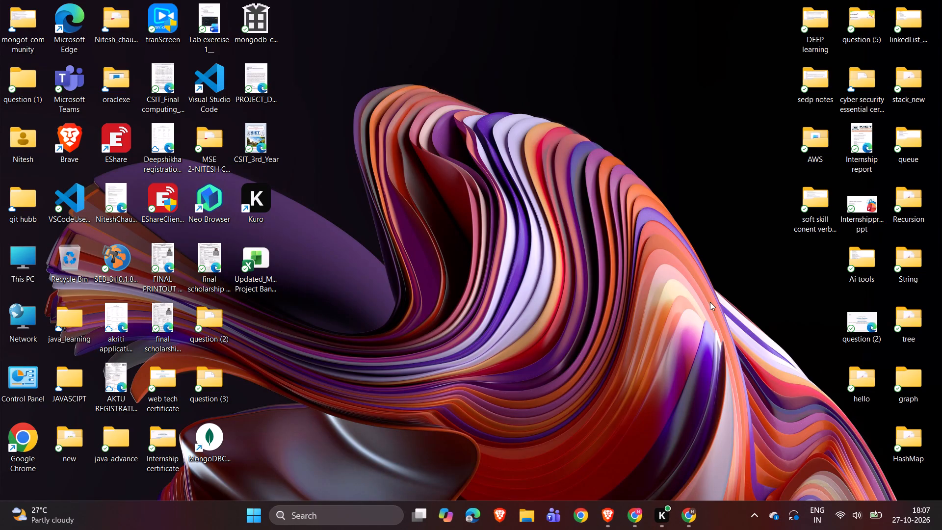